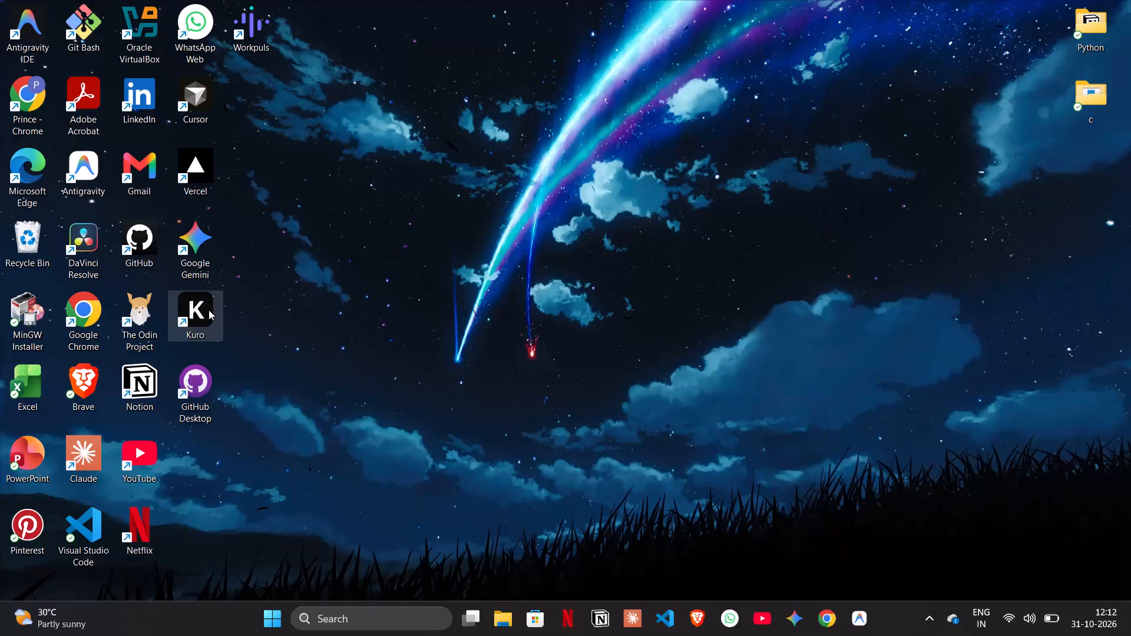
Launch the Kuro application from its desktop shortcut.
{"action": "double_click", "coordinate": [207, 306]}
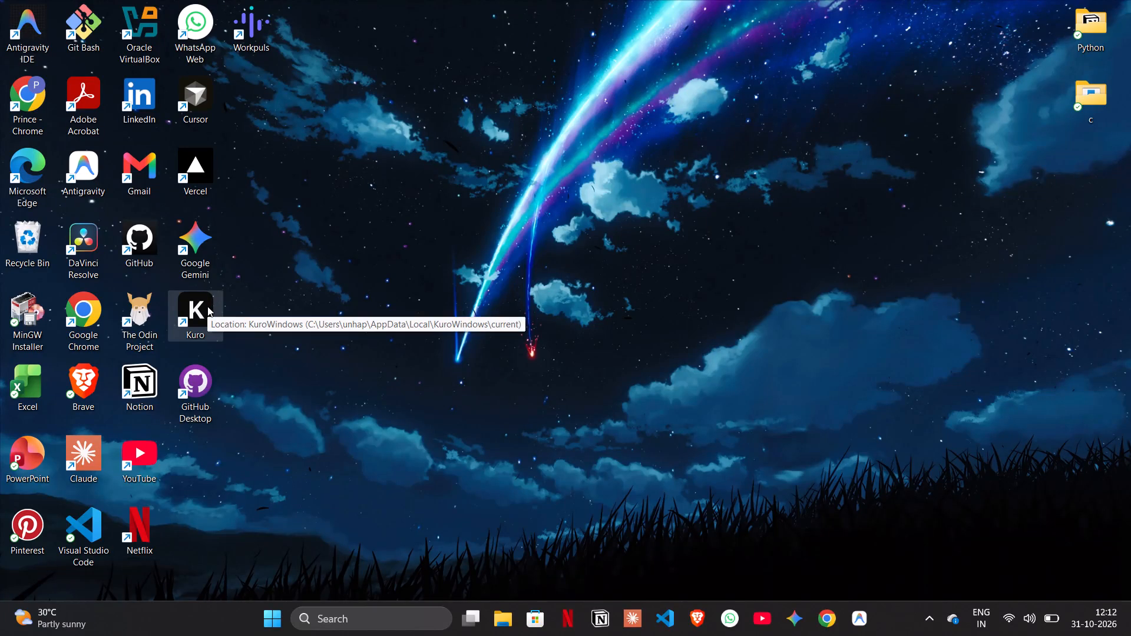
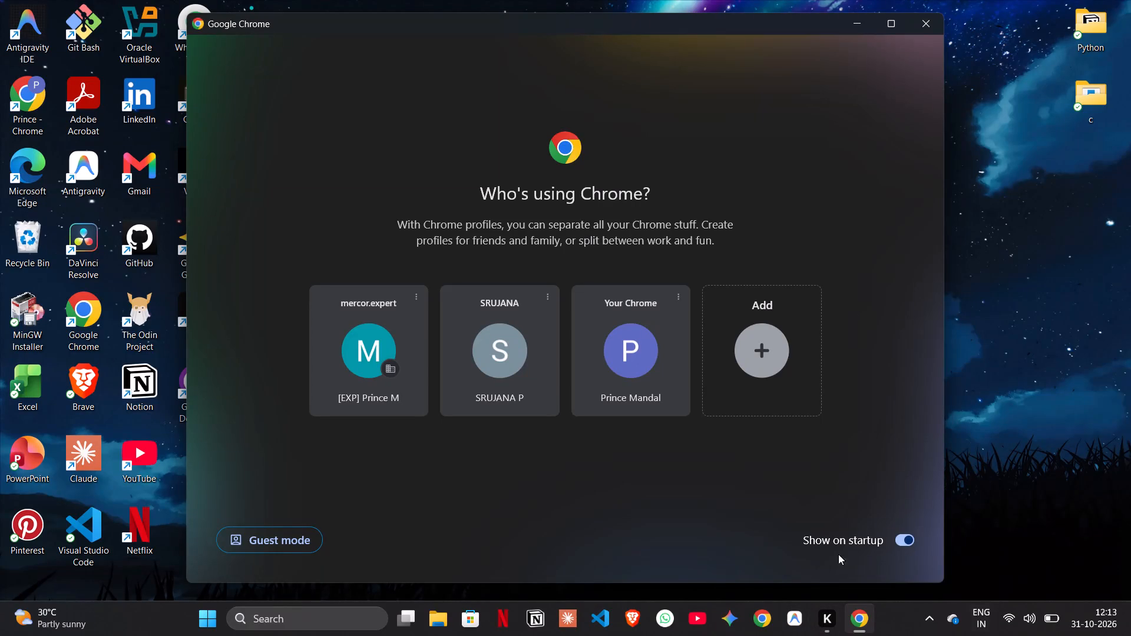
Start Chrome with the profile labelled "Your Chrome" and open the Canva home page.
{"action": "left_click", "coordinate": [643, 366]}
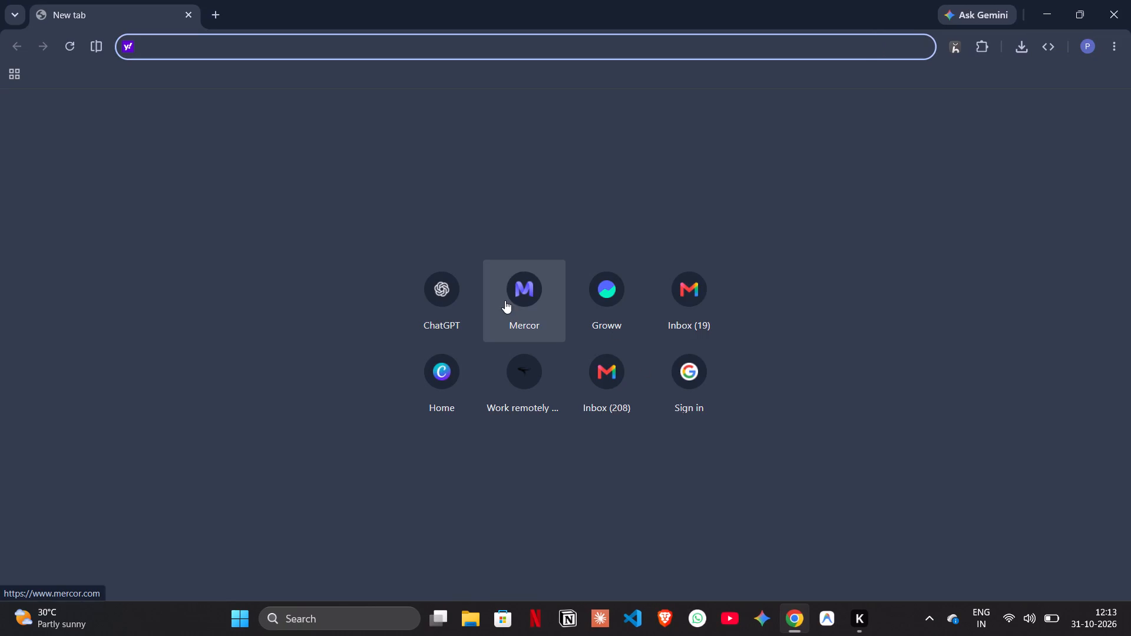
{"action": "left_click", "coordinate": [411, 382]}
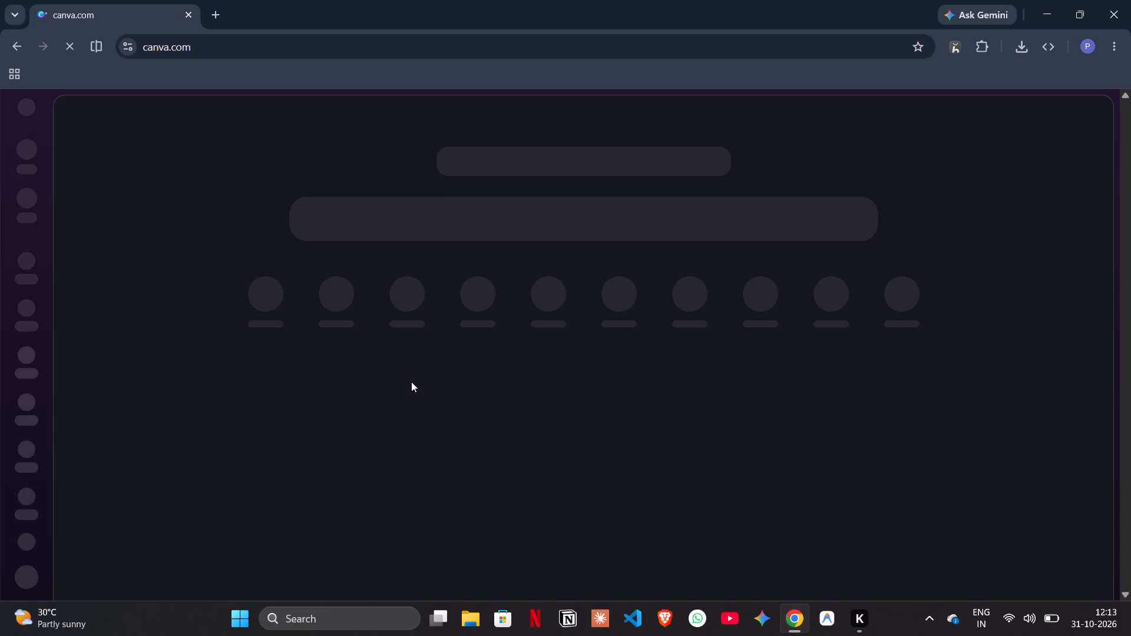
Look through the recent designs under Continue designing on the Canva home page.
{"action": "scroll", "coordinate": [429, 408], "scroll_direction": "down", "scroll_amount": 3}
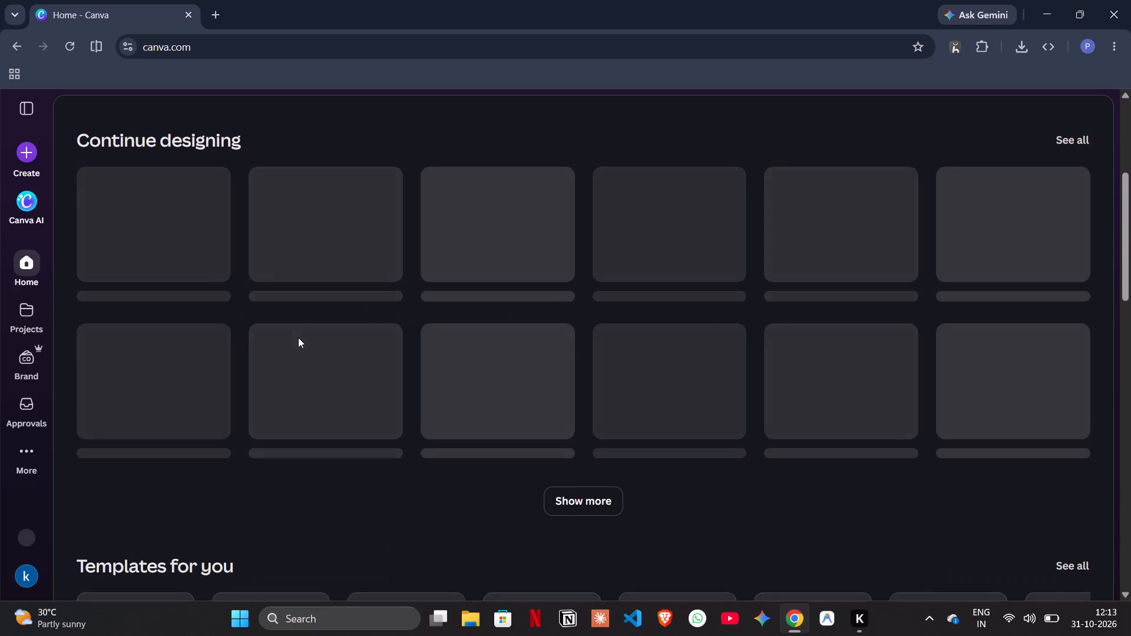
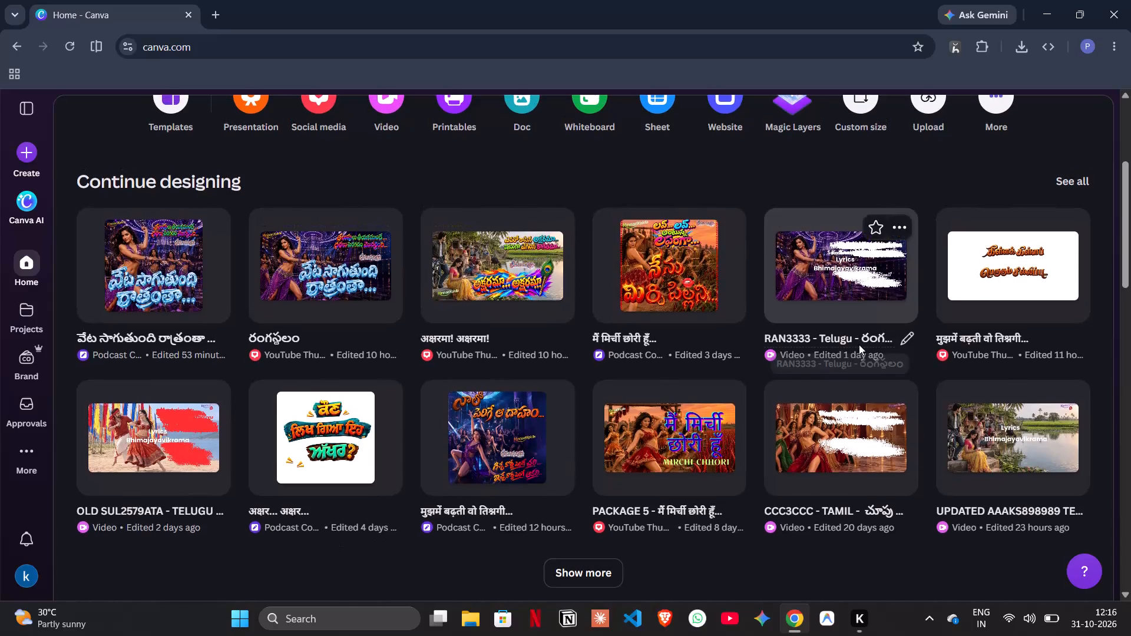
Open the YouTube thumbnail design titled "मुझमें बढ़ती वो तिश्नगी..." from the recent designs.
{"action": "left_click", "coordinate": [992, 274]}
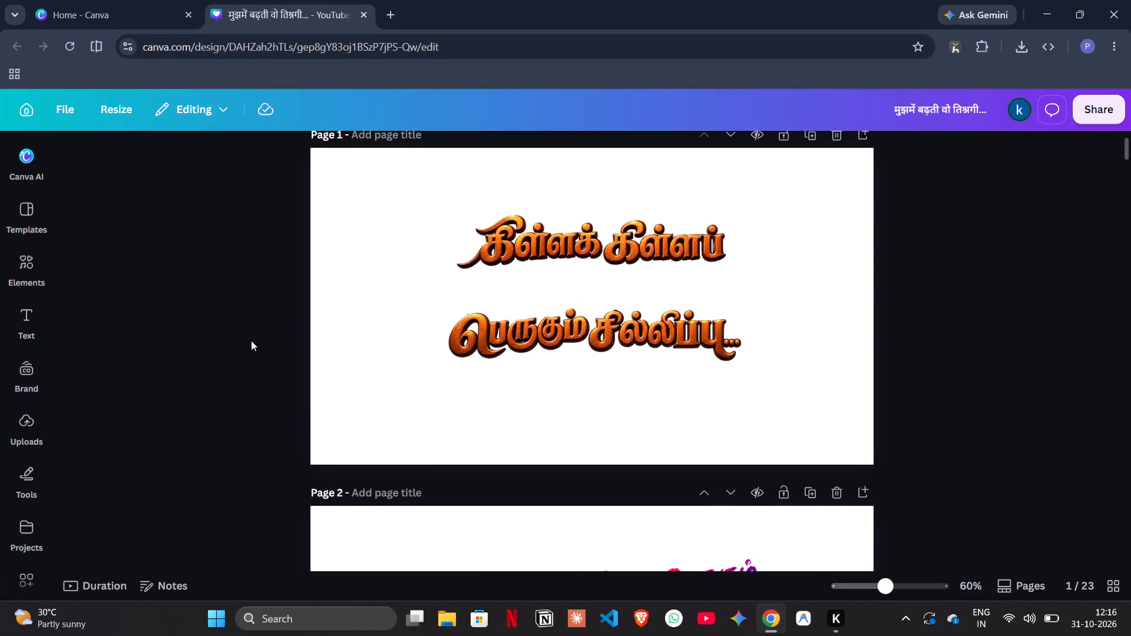
Look through the design's first pages, from the Tamil lettering on page 1 to the Telugu thumbnail on page 6, and return to page 1.
{"action": "scroll", "coordinate": [391, 303], "scroll_direction": "up", "scroll_amount": 3}
{"action": "scroll", "coordinate": [391, 303], "scroll_direction": "down", "scroll_amount": 3}
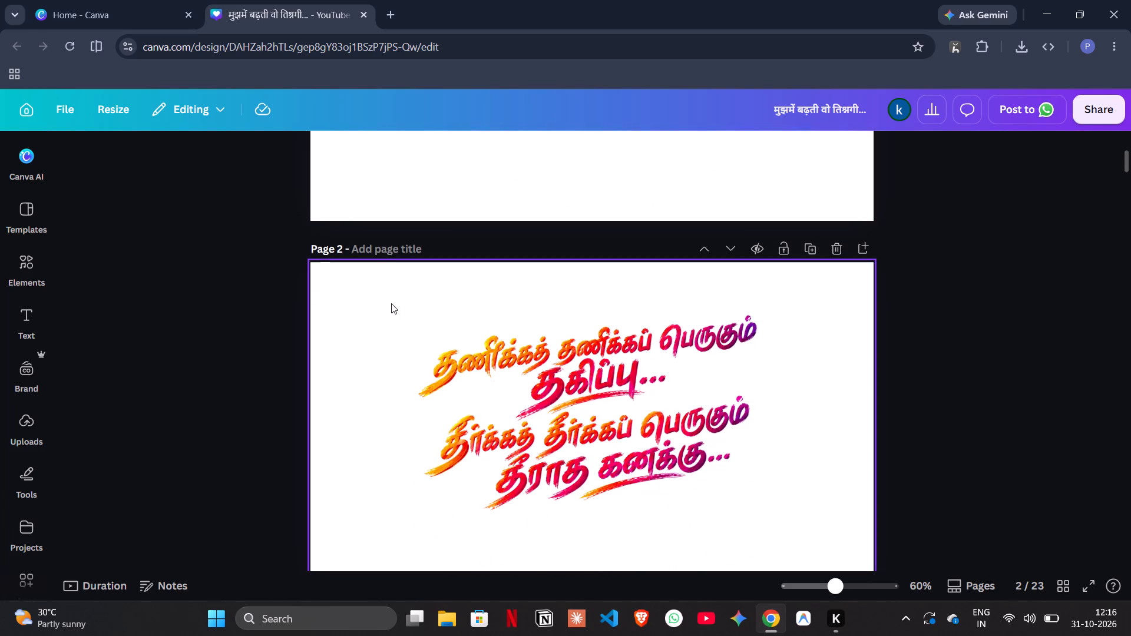
{"action": "scroll", "coordinate": [391, 303], "scroll_direction": "down", "scroll_amount": 8}
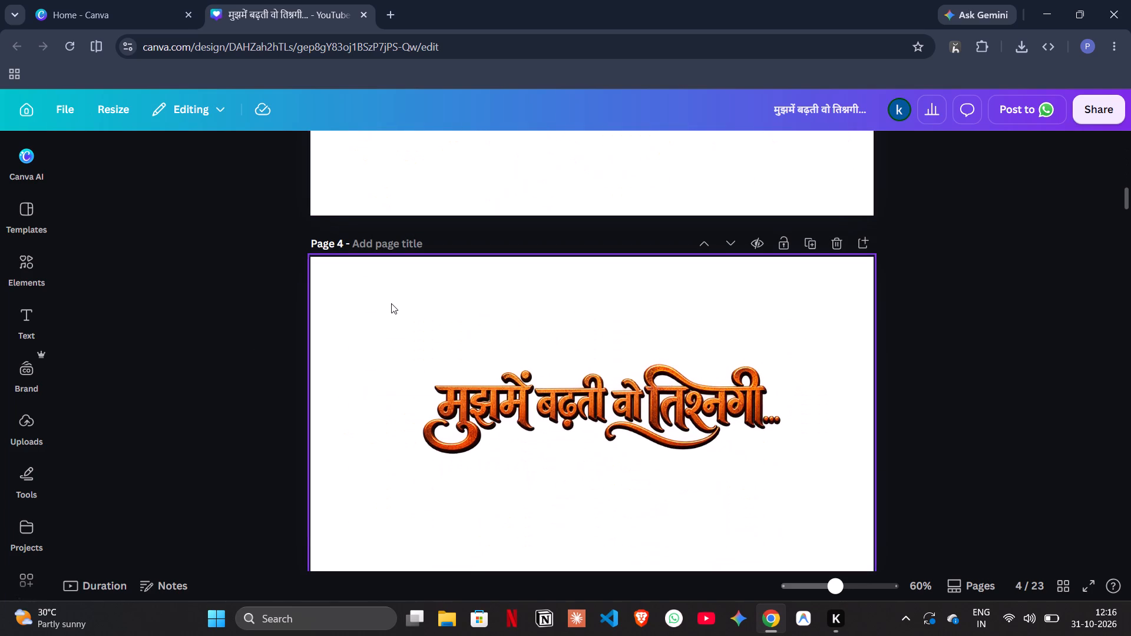
{"action": "scroll", "coordinate": [391, 303], "scroll_direction": "down", "scroll_amount": 3}
{"action": "scroll", "coordinate": [391, 303], "scroll_direction": "up", "scroll_amount": 1}
{"action": "scroll", "coordinate": [391, 303], "scroll_direction": "down", "scroll_amount": 2}
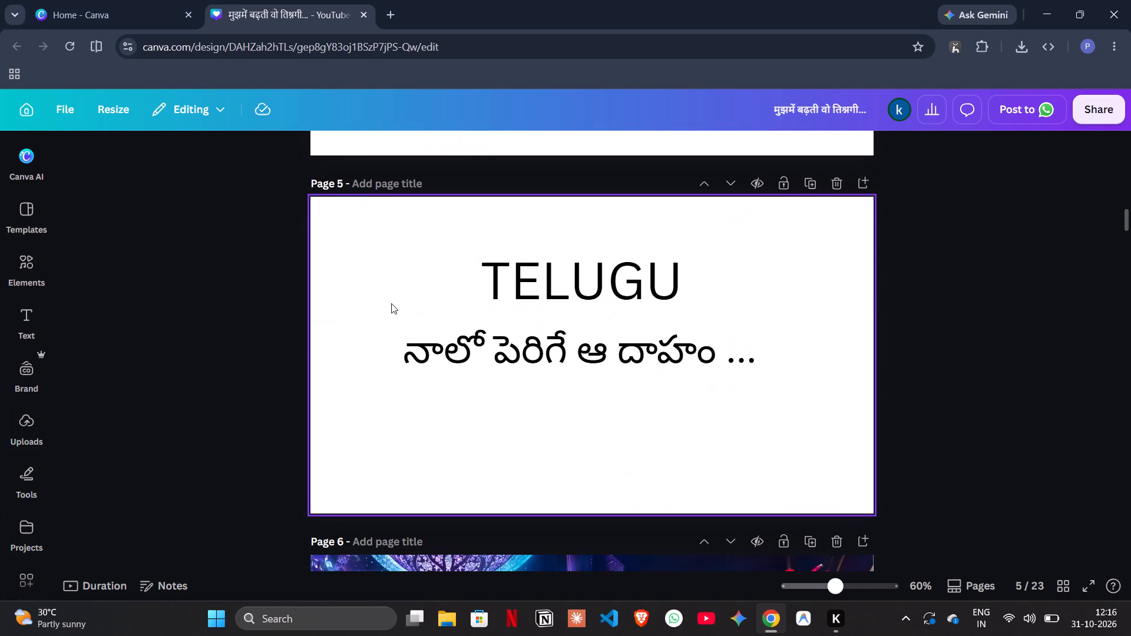
{"action": "scroll", "coordinate": [391, 303], "scroll_direction": "down", "scroll_amount": 3}
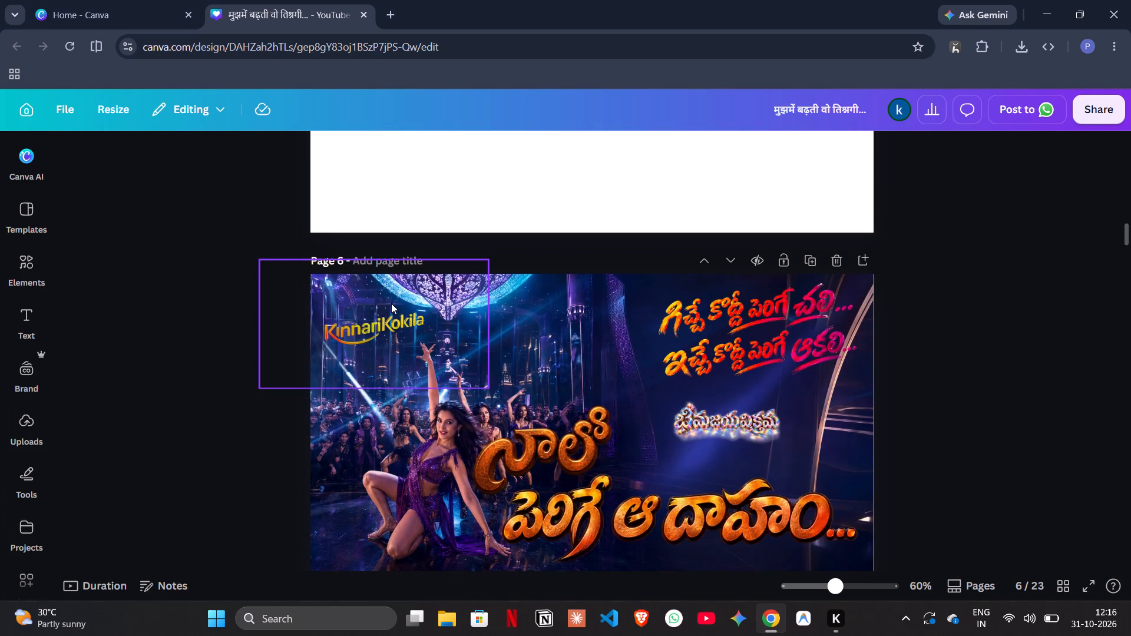
{"action": "scroll", "coordinate": [391, 303], "scroll_direction": "down", "scroll_amount": 5}
{"action": "scroll", "coordinate": [391, 303], "scroll_direction": "up", "scroll_amount": 18}
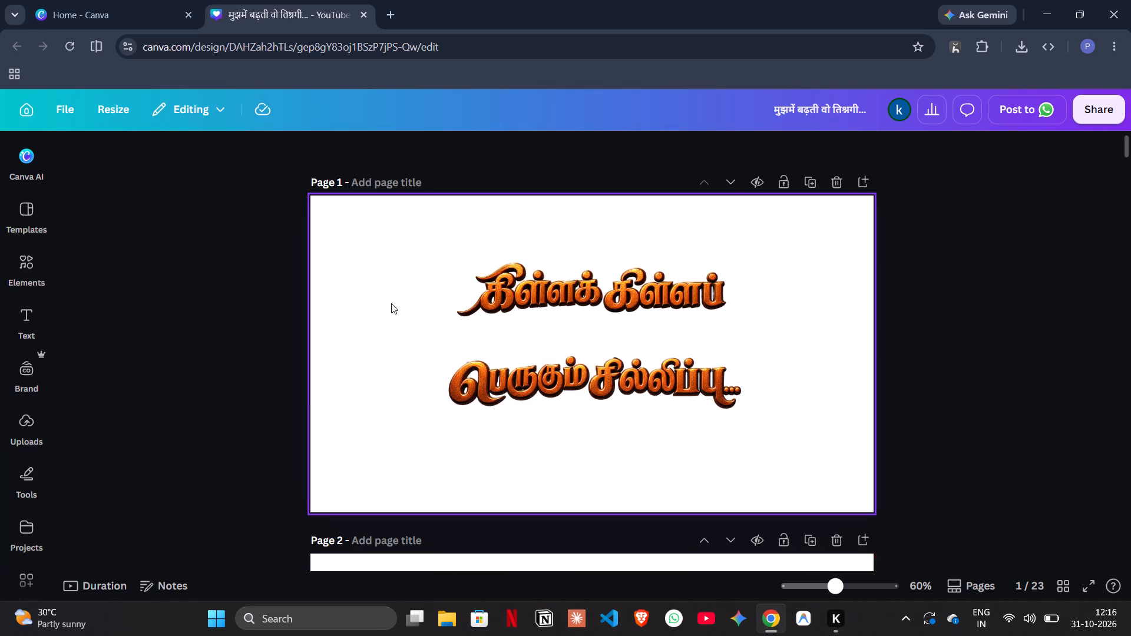
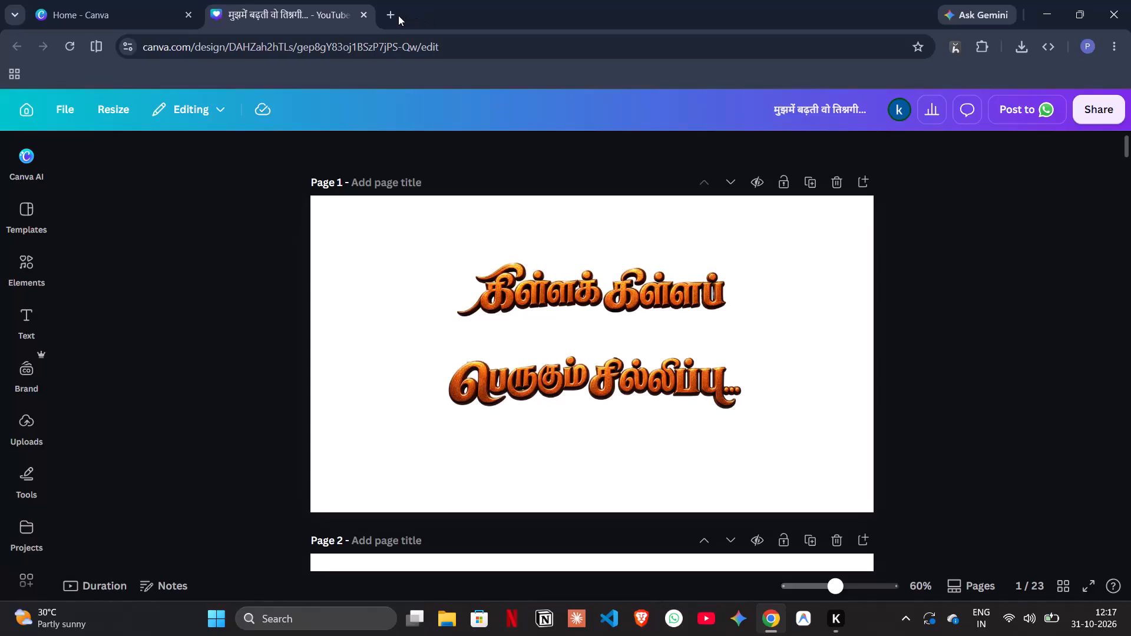
Open a new browser tab and begin entering a web address or search starting with "g".
{"action": "left_click", "coordinate": [397, 15]}
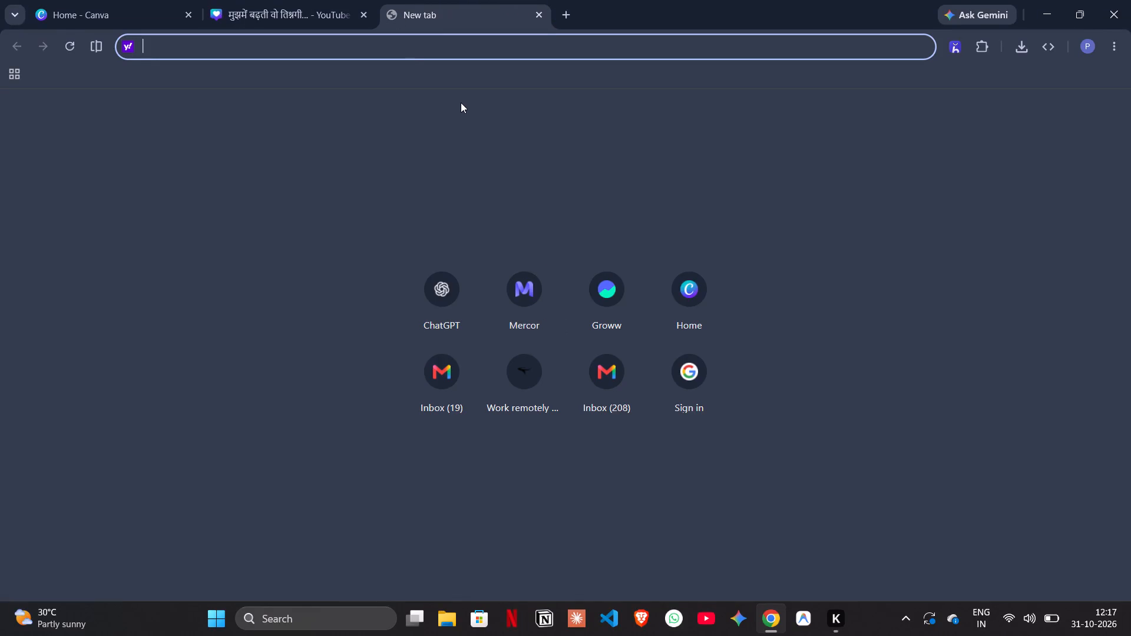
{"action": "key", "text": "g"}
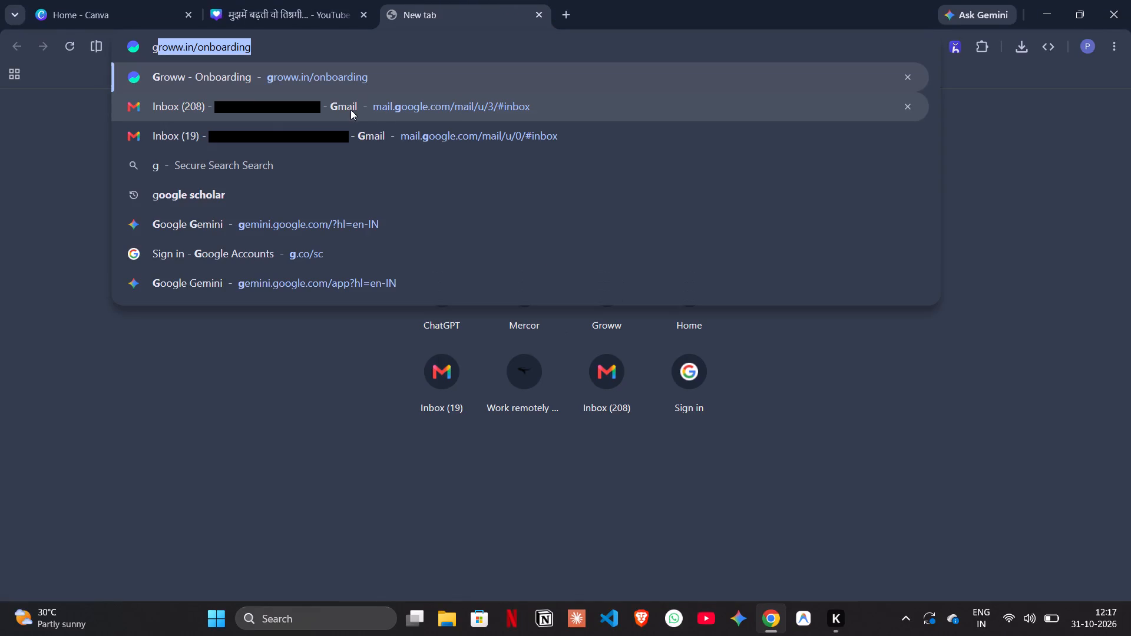
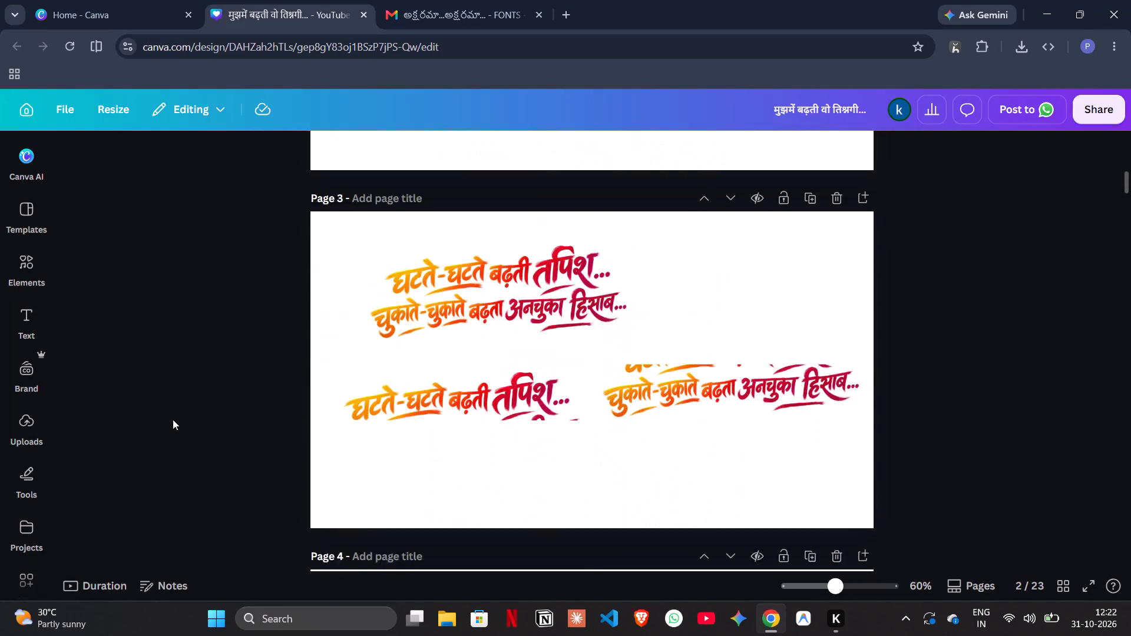
Look again through the Hindi lettering on pages 3 and 4 and the Telugu text on page 5, and return to page 1.
{"action": "scroll", "coordinate": [173, 419], "scroll_direction": "down", "scroll_amount": 4}
{"action": "scroll", "coordinate": [173, 419], "scroll_direction": "up", "scroll_amount": 2}
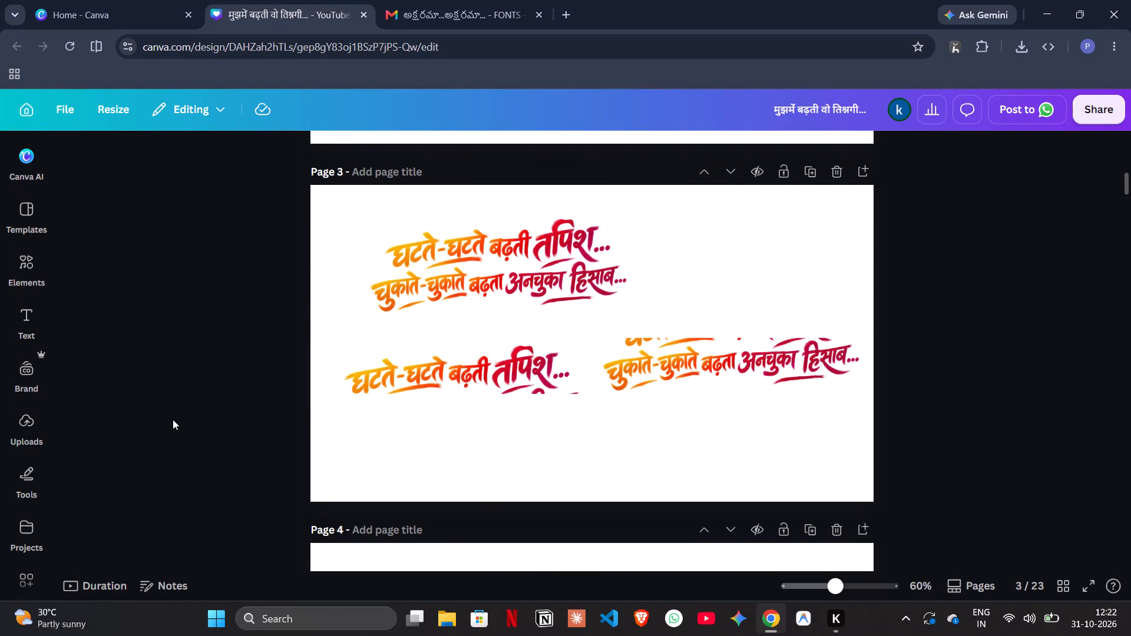
{"action": "scroll", "coordinate": [173, 419], "scroll_direction": "down", "scroll_amount": 6}
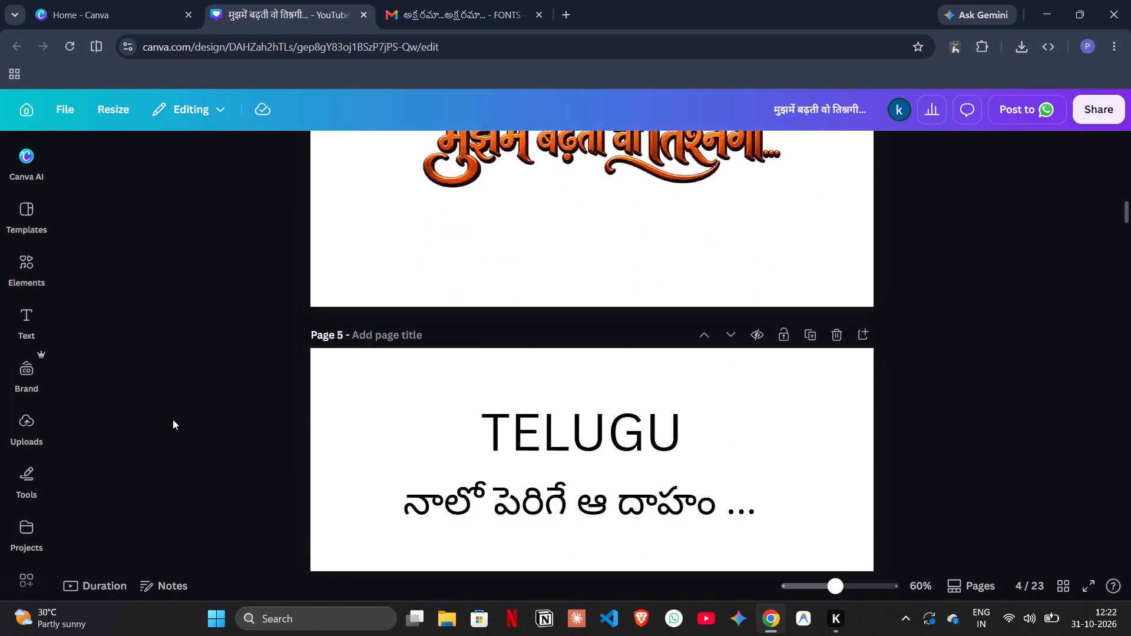
{"action": "scroll", "coordinate": [173, 419], "scroll_direction": "down", "scroll_amount": 2}
{"action": "scroll", "coordinate": [173, 419], "scroll_direction": "up", "scroll_amount": 9}
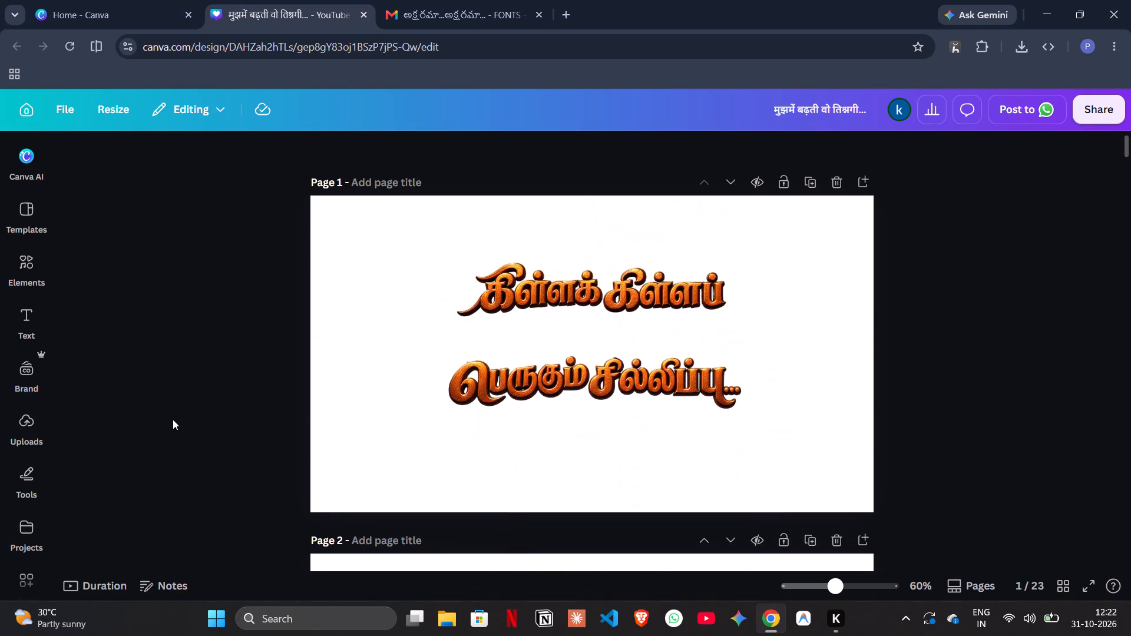
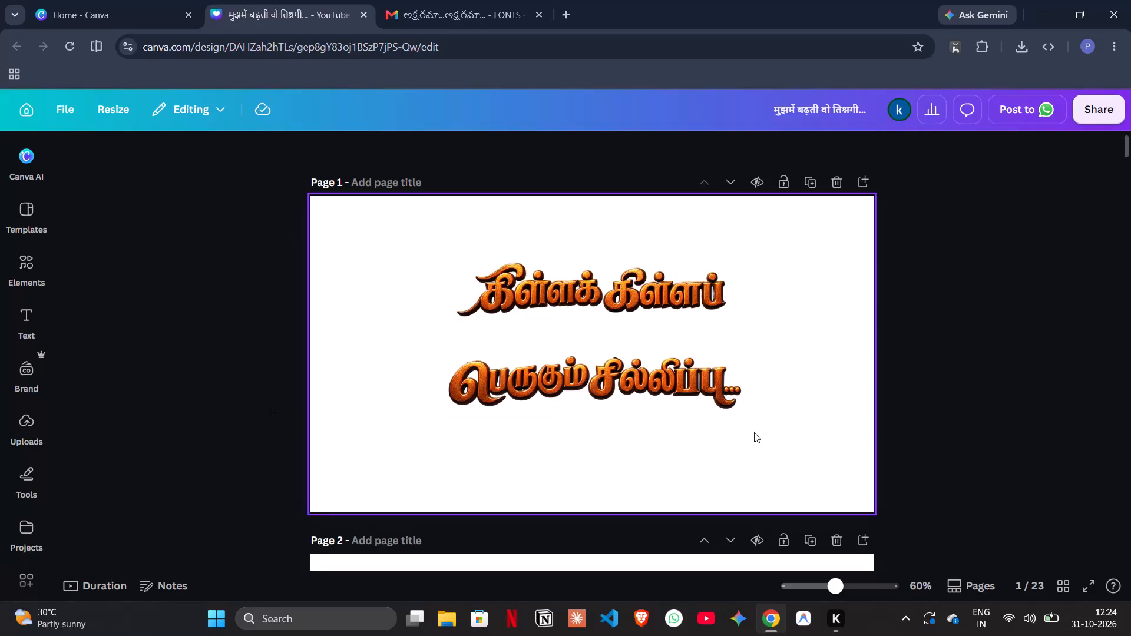
Look through pages 2 to 8, checking the Telugu thumbnails on pages 6 to 8 against the Tamil and Hindi lettering pages.
{"action": "scroll", "coordinate": [773, 425], "scroll_direction": "down", "scroll_amount": 3}
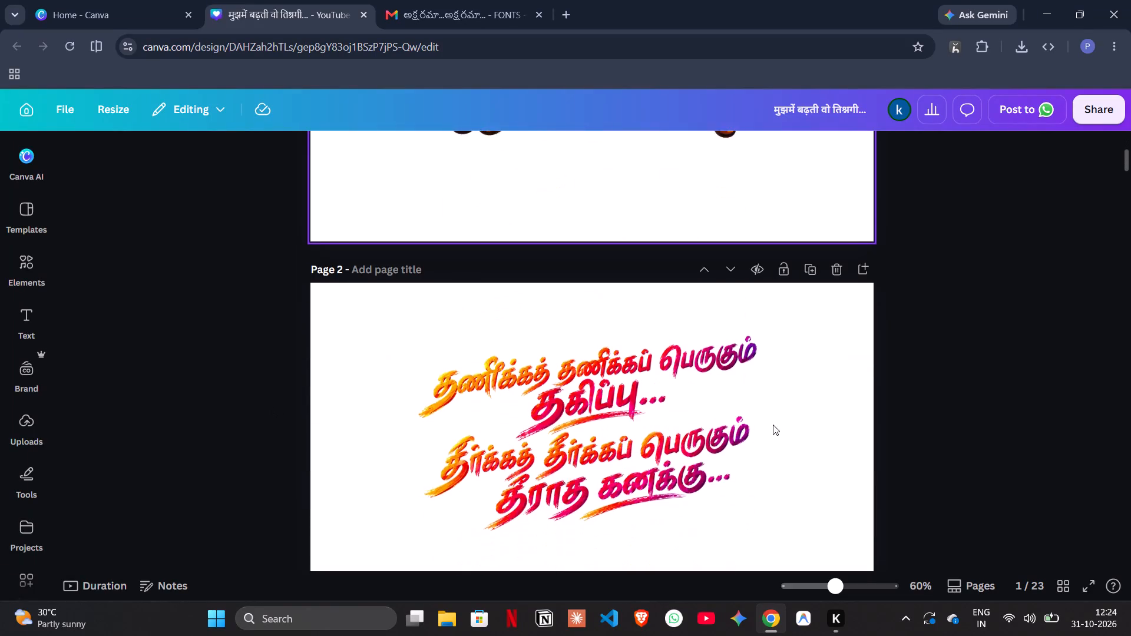
{"action": "scroll", "coordinate": [878, 432], "scroll_direction": "down", "scroll_amount": 7}
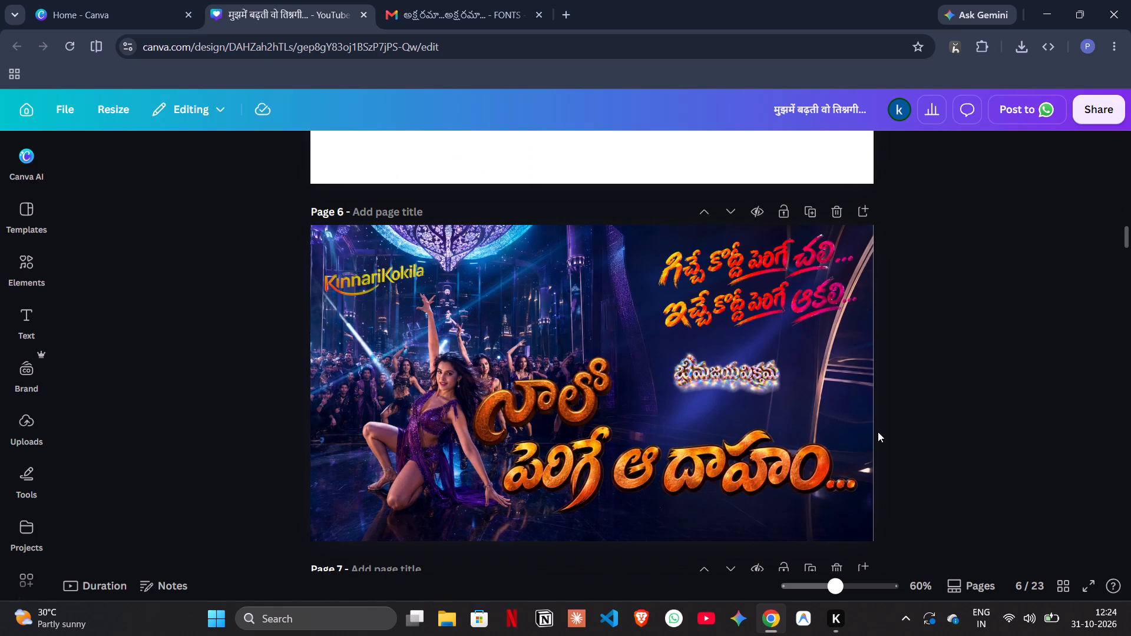
{"action": "scroll", "coordinate": [878, 432], "scroll_direction": "down", "scroll_amount": 2}
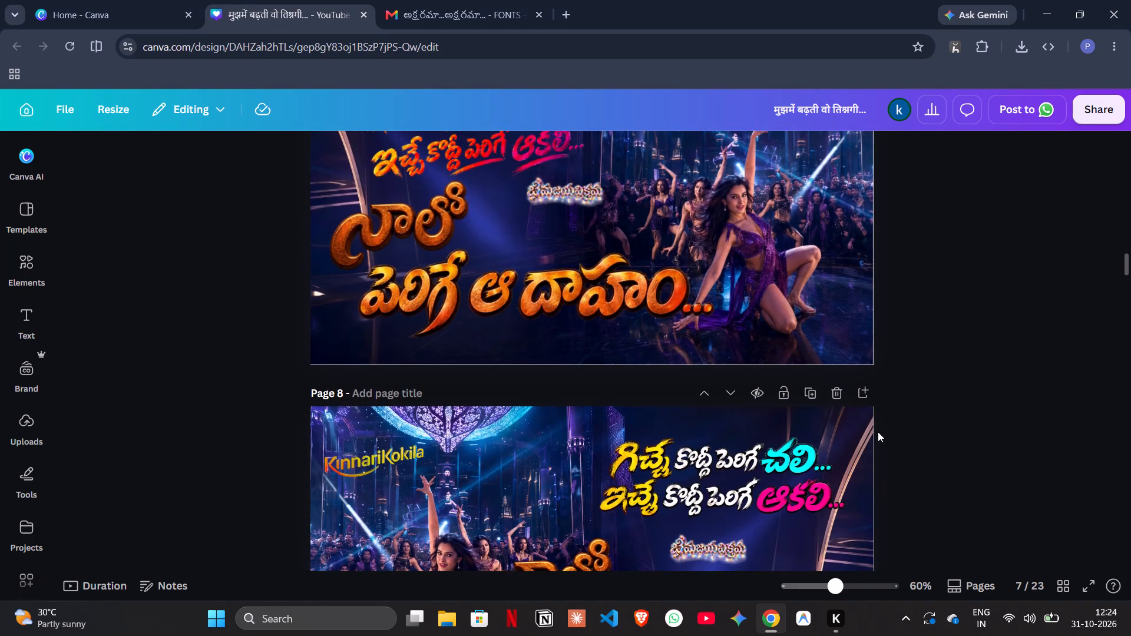
{"action": "scroll", "coordinate": [878, 432], "scroll_direction": "up", "scroll_amount": 4}
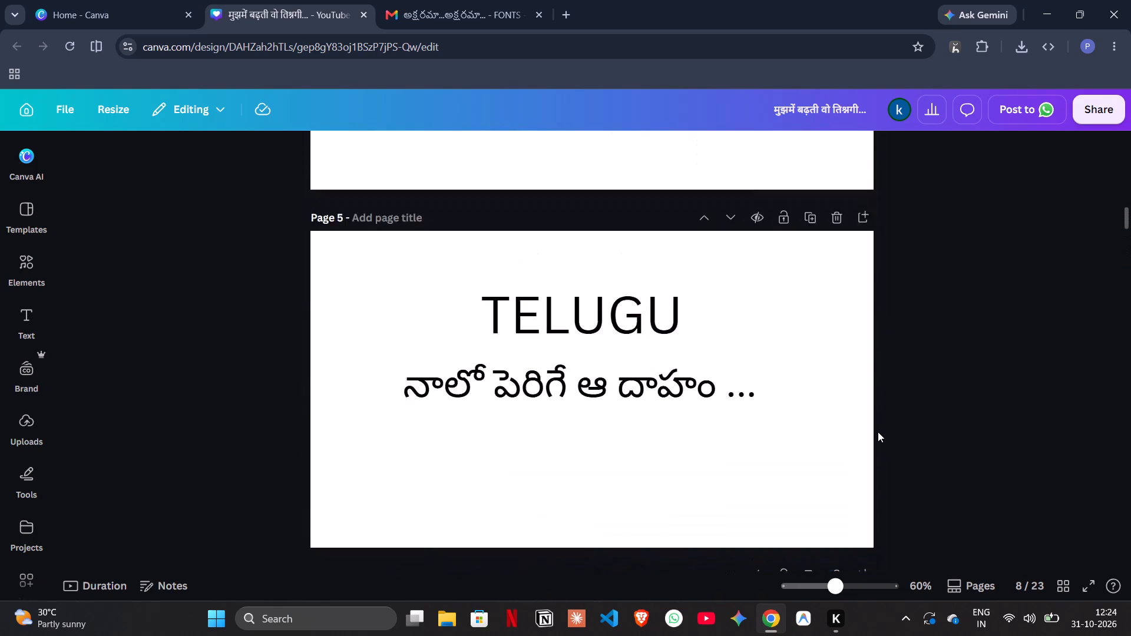
{"action": "scroll", "coordinate": [878, 432], "scroll_direction": "up", "scroll_amount": 2}
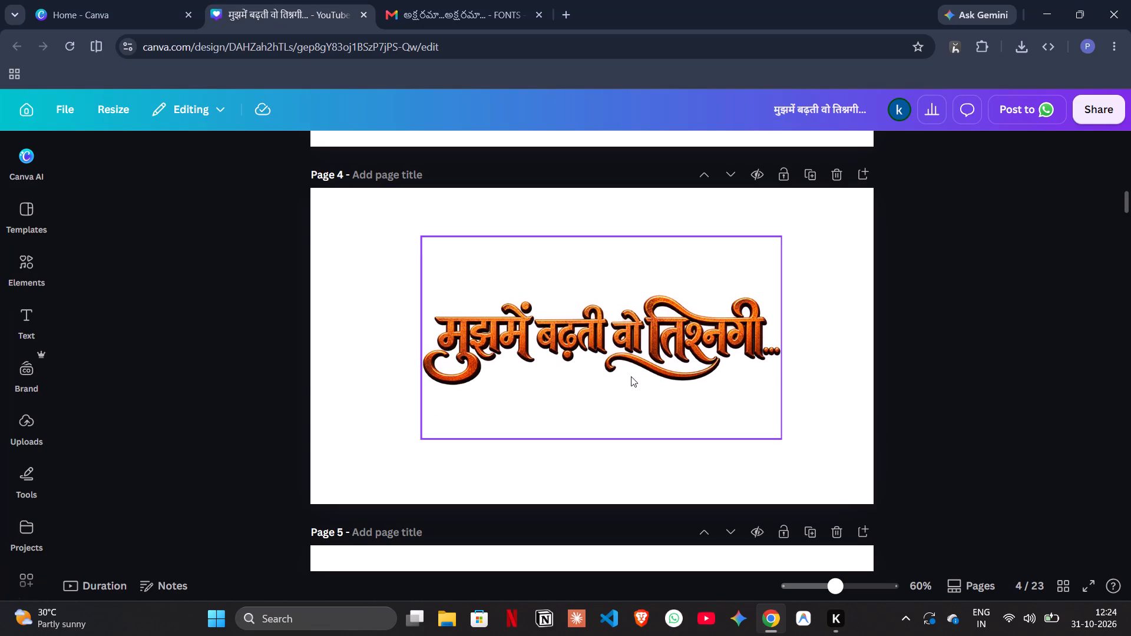
{"action": "scroll", "coordinate": [631, 376], "scroll_direction": "up", "scroll_amount": 8}
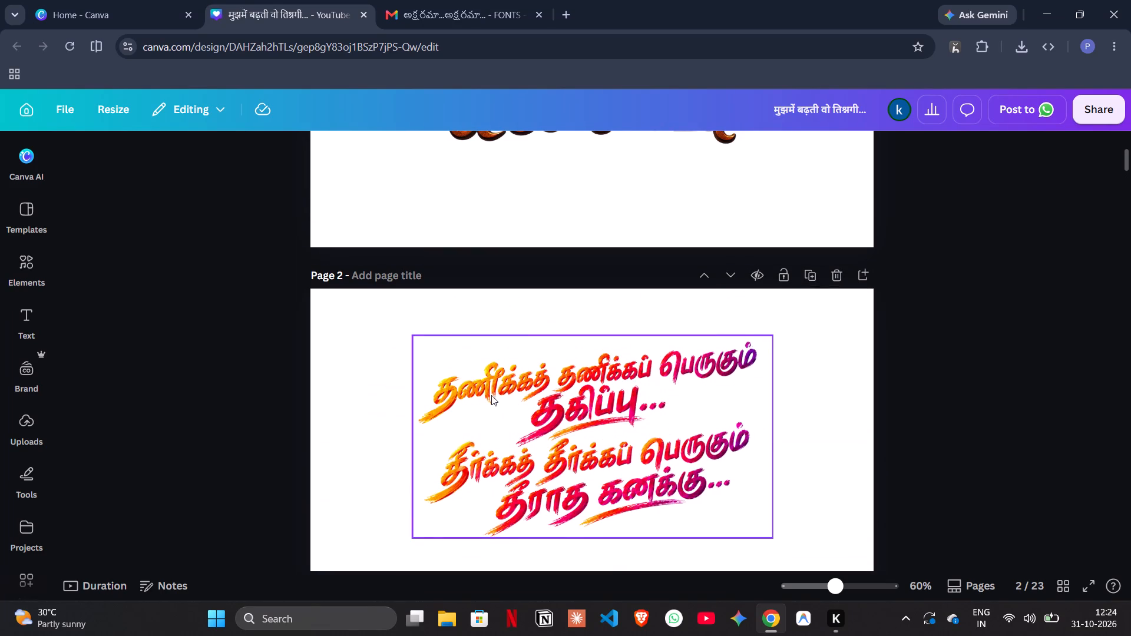
Duplicate page 2, which holds the Tamil lettering "தகிப்பு...".
{"action": "left_click", "coordinate": [543, 391]}
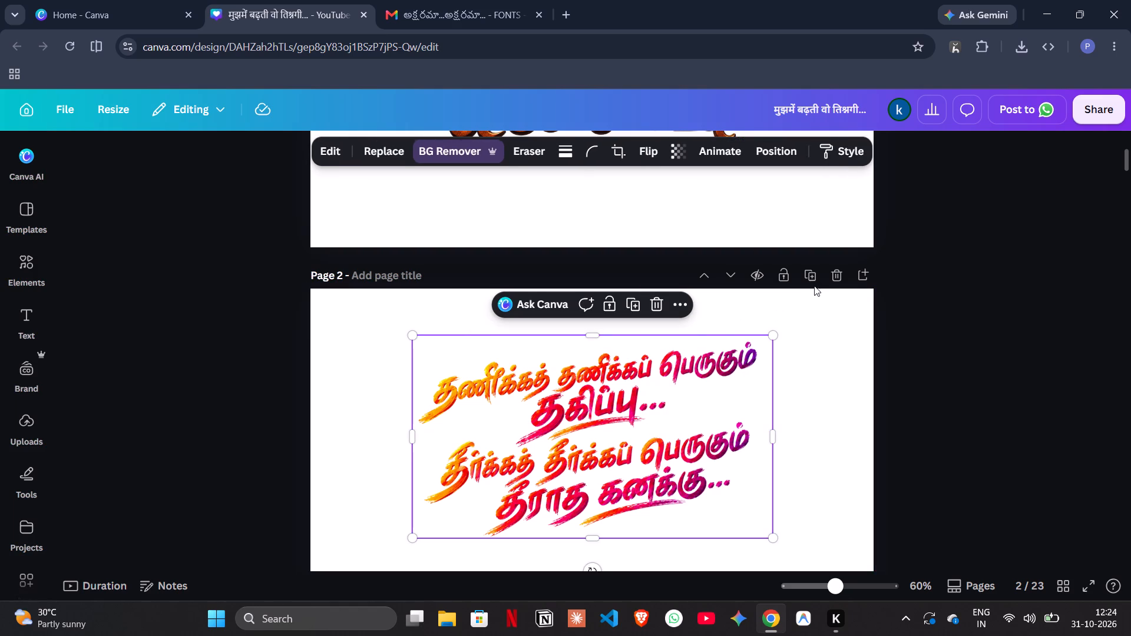
{"action": "left_click", "coordinate": [812, 276]}
On page 2, move the Tamil lettering to the page's upper-left area, duplicate it, and place the copy in the lower-right area.
{"action": "scroll", "coordinate": [924, 382], "scroll_direction": "up", "scroll_amount": 1}
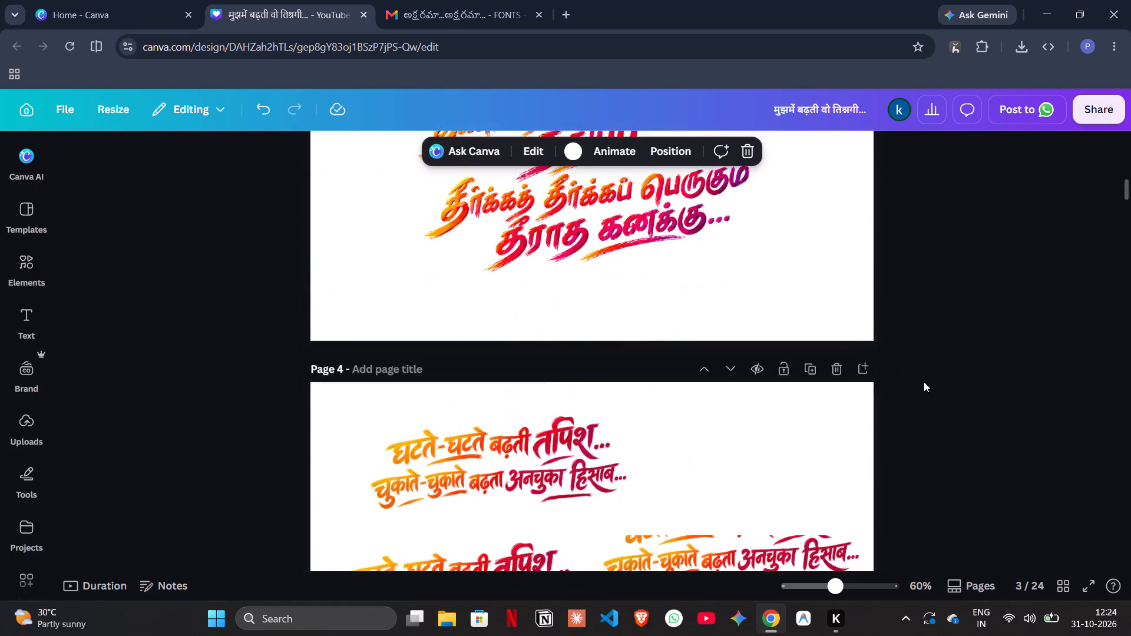
{"action": "scroll", "coordinate": [924, 382], "scroll_direction": "up", "scroll_amount": 10}
{"action": "scroll", "coordinate": [924, 382], "scroll_direction": "down", "scroll_amount": 2}
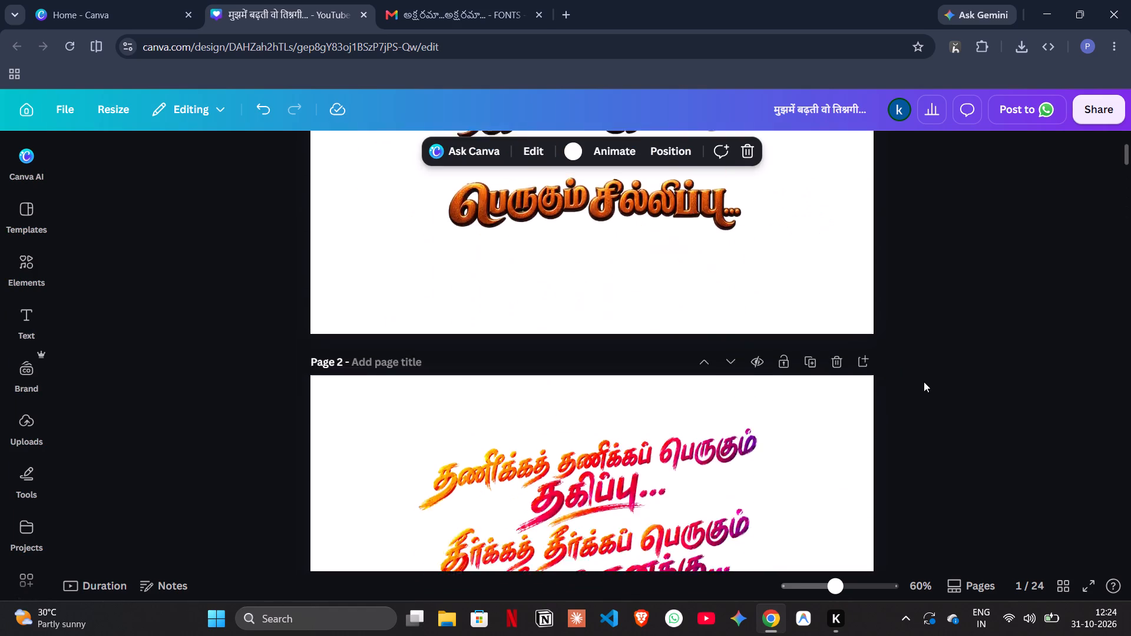
{"action": "scroll", "coordinate": [924, 382], "scroll_direction": "down", "scroll_amount": 1}
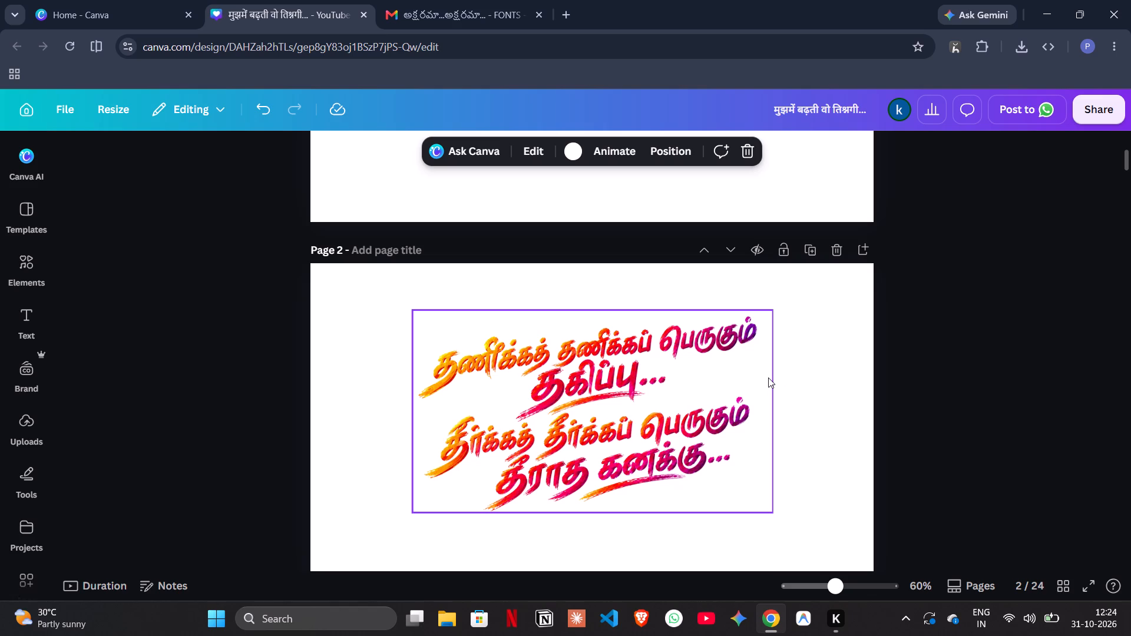
{"action": "left_click_drag", "start_coordinate": [698, 373], "coordinate": [590, 331]}
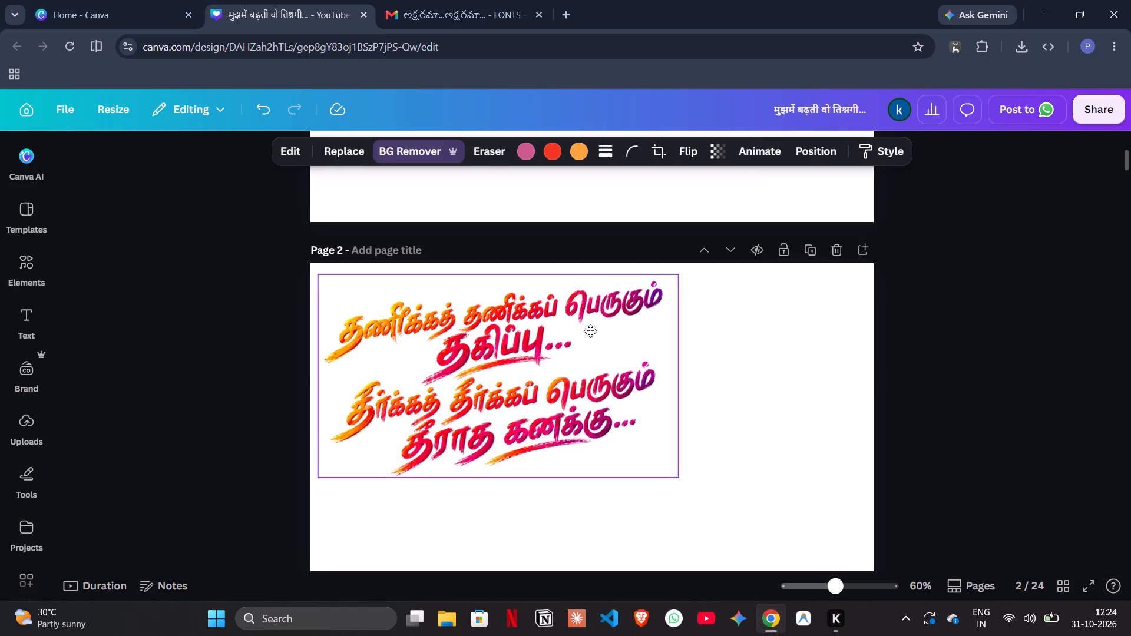
{"action": "left_click_drag", "start_coordinate": [590, 331], "coordinate": [614, 330]}
{"action": "key", "text": "ctrl+d"}
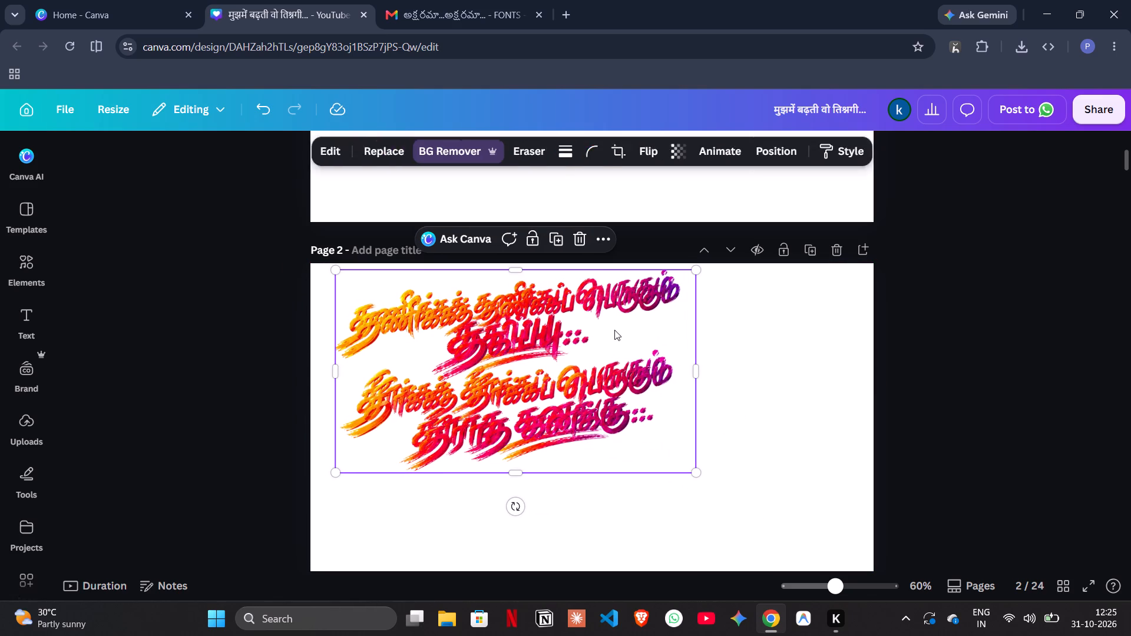
{"action": "left_click_drag", "start_coordinate": [620, 347], "coordinate": [750, 450]}
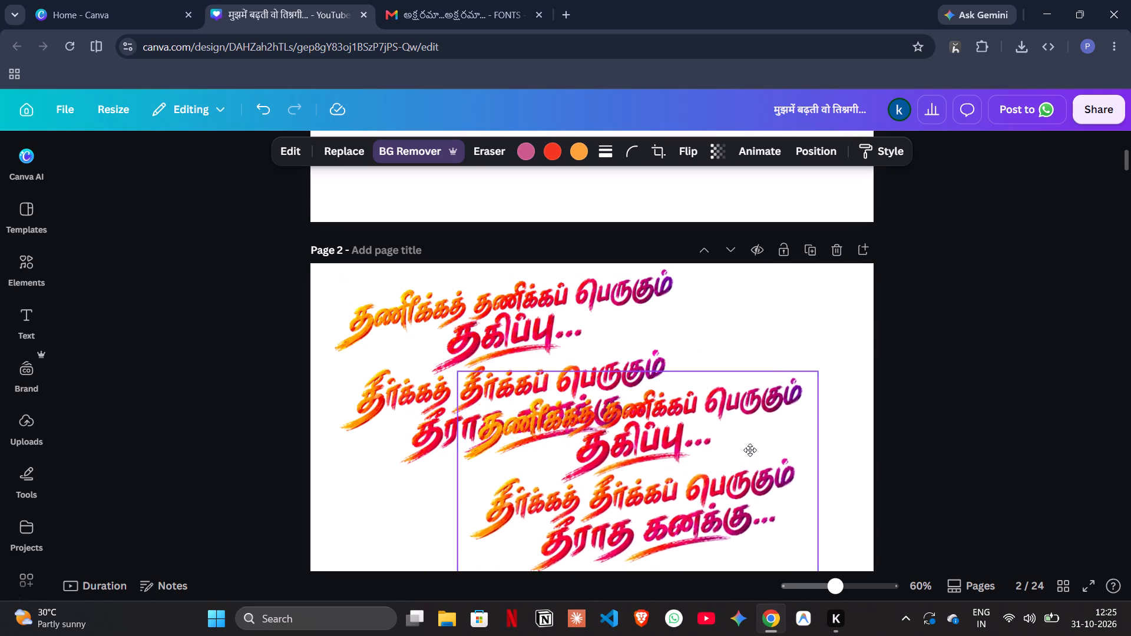
{"action": "left_click_drag", "start_coordinate": [750, 450], "coordinate": [765, 471]}
Shrink the original Tamil lettering in page 2's upper-left corner and move the full-size copy up until it fits inside the page.
{"action": "scroll", "coordinate": [574, 381], "scroll_direction": "down", "scroll_amount": 2}
{"action": "scroll", "coordinate": [564, 327], "scroll_direction": "up", "scroll_amount": 1}
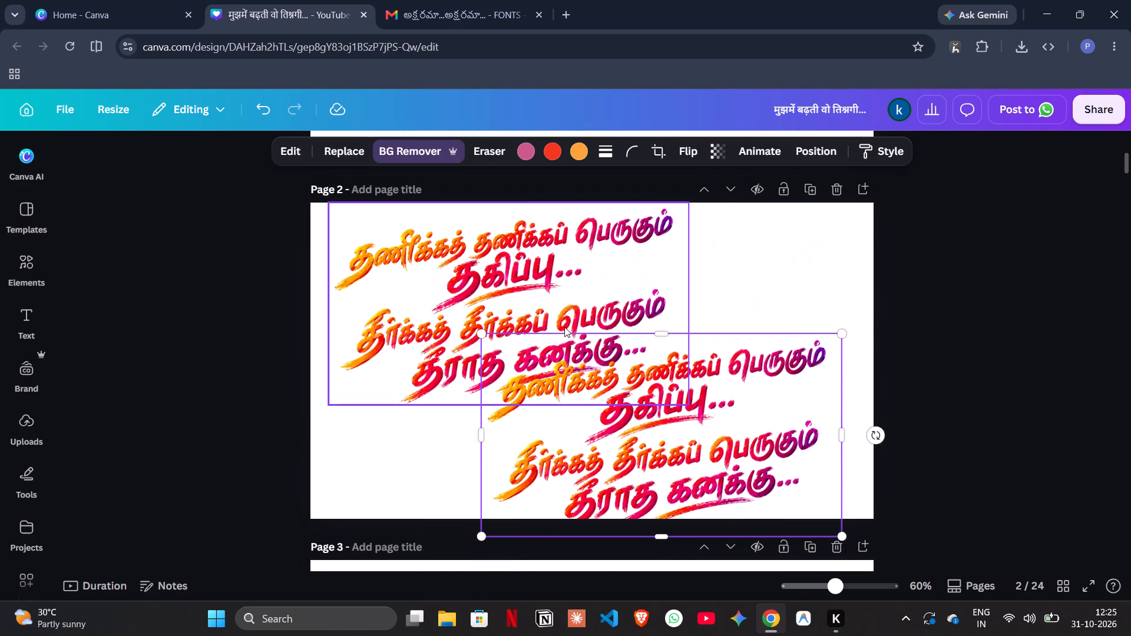
{"action": "left_click", "coordinate": [442, 281]}
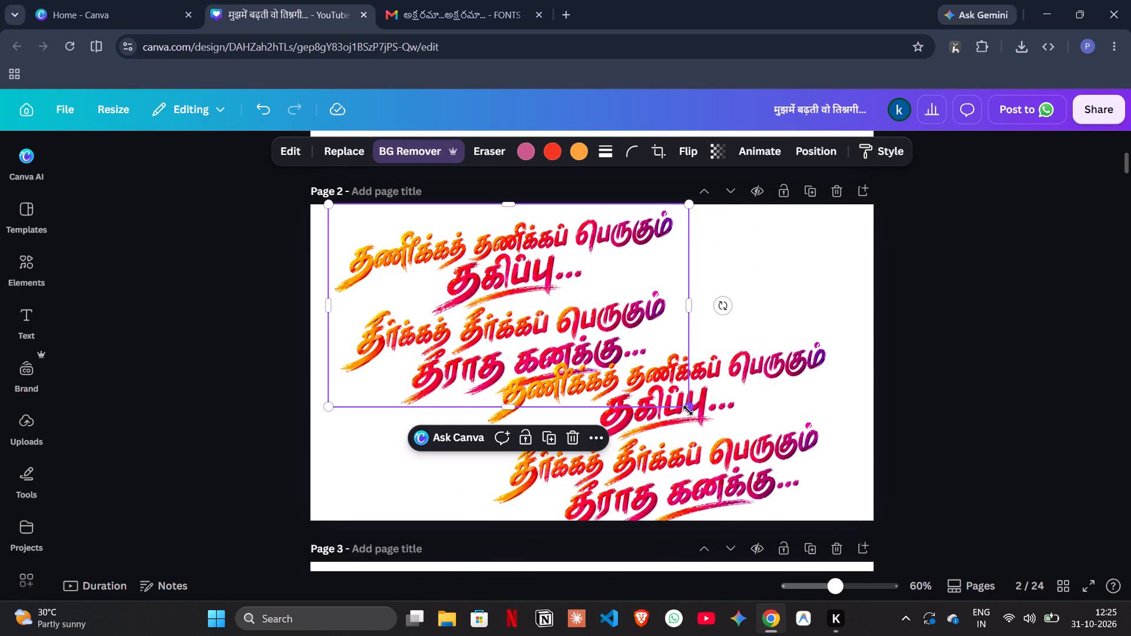
{"action": "left_click_drag", "start_coordinate": [687, 403], "coordinate": [627, 324]}
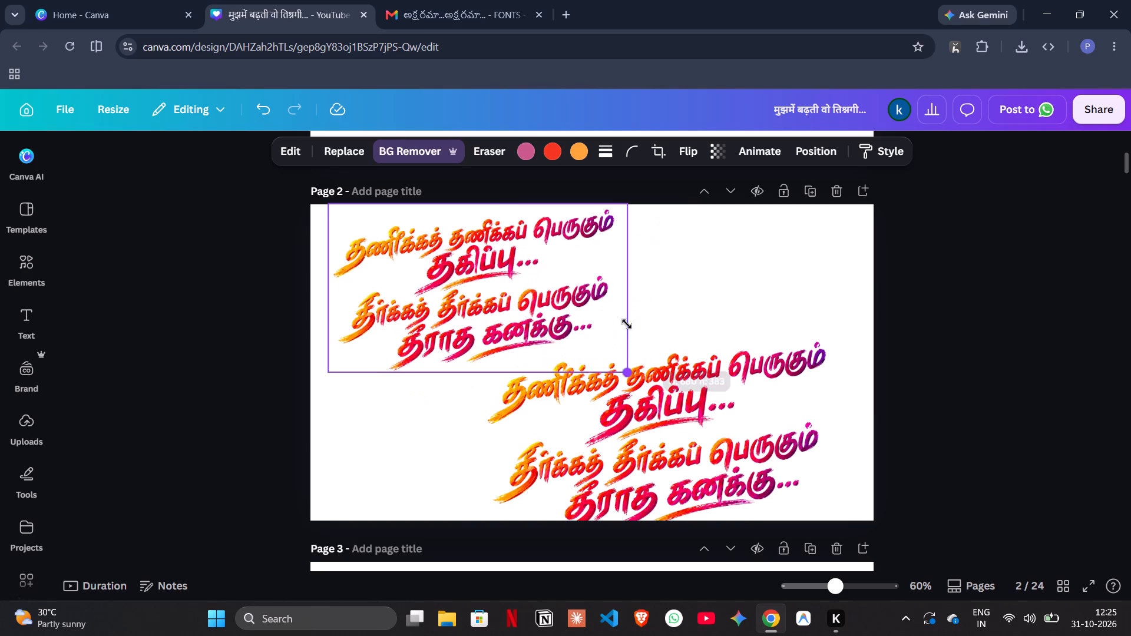
{"action": "left_click_drag", "start_coordinate": [627, 324], "coordinate": [587, 295]}
{"action": "left_click_drag", "start_coordinate": [688, 400], "coordinate": [697, 332]}
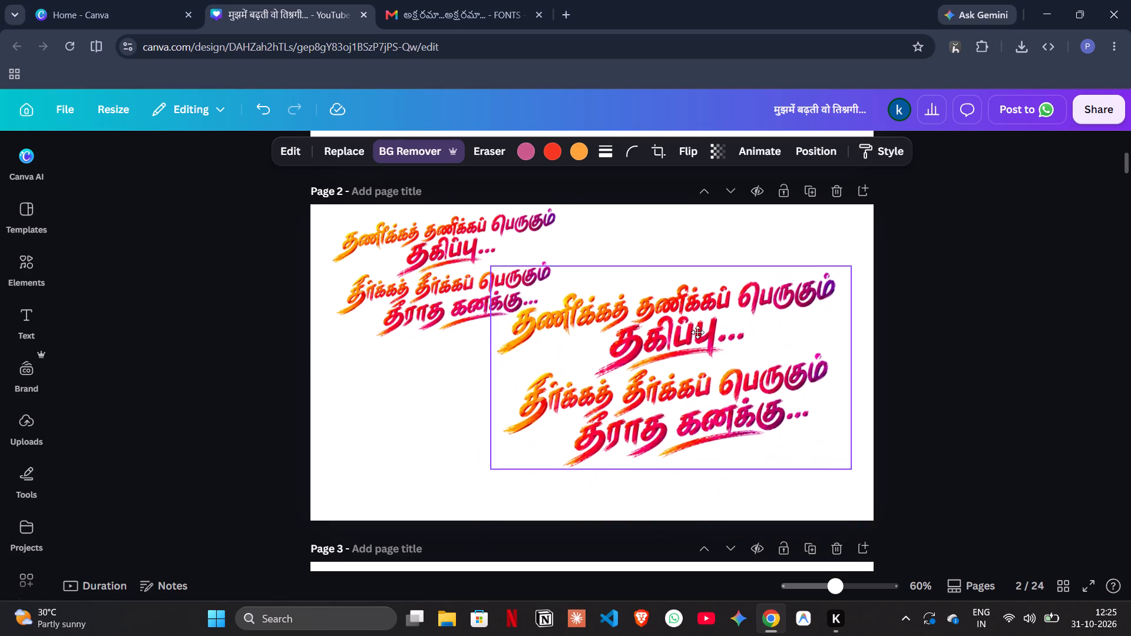
{"action": "left_click_drag", "start_coordinate": [697, 332], "coordinate": [697, 334]}
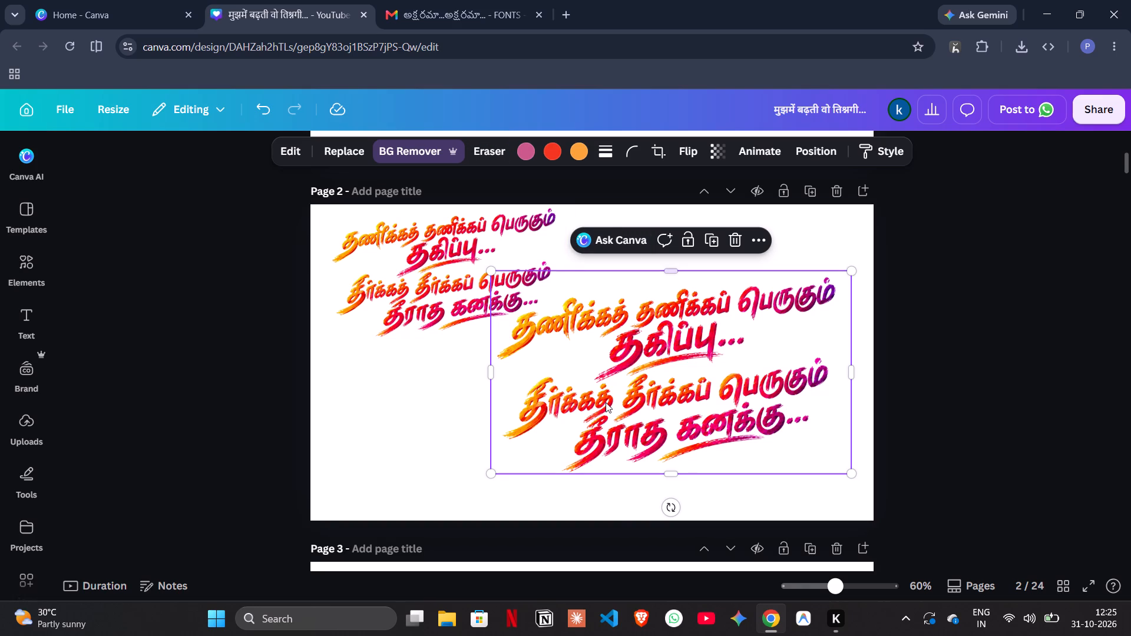
Crop the larger lettering copy from its bottom edge, keeping the first line and the word "தகிப்பு...".
{"action": "left_click_drag", "start_coordinate": [677, 477], "coordinate": [666, 333]}
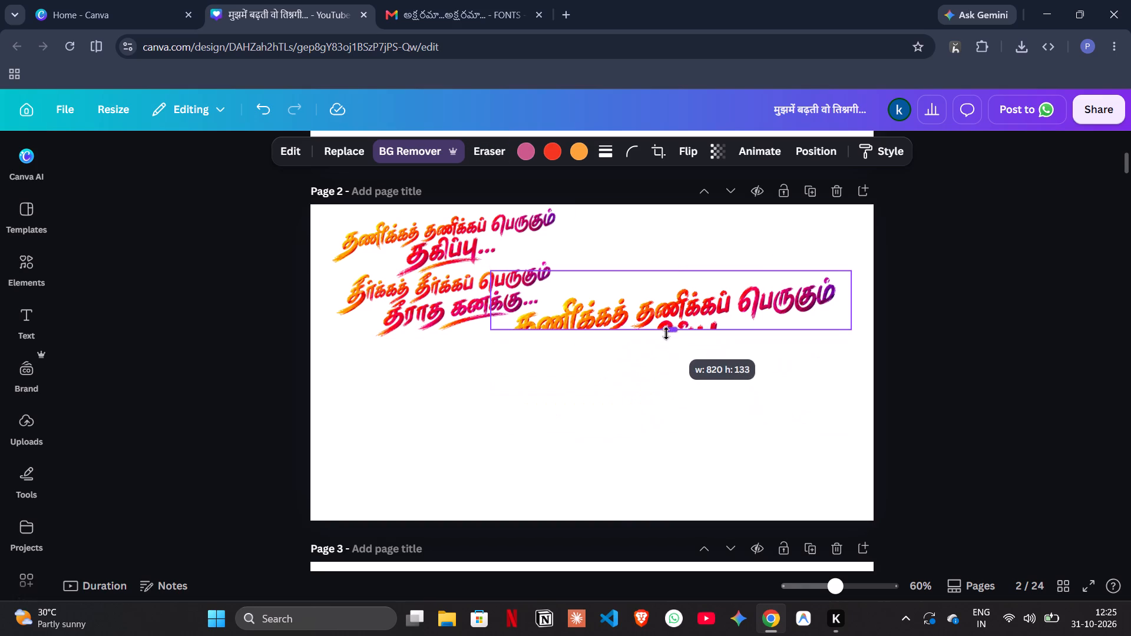
{"action": "left_click_drag", "start_coordinate": [666, 333], "coordinate": [667, 365]}
Erase the word "தகிப்பு..." and its underline stroke from the cropped copy with the Pixel Eraser, keeping the line above it.
{"action": "left_click", "coordinate": [488, 150]}
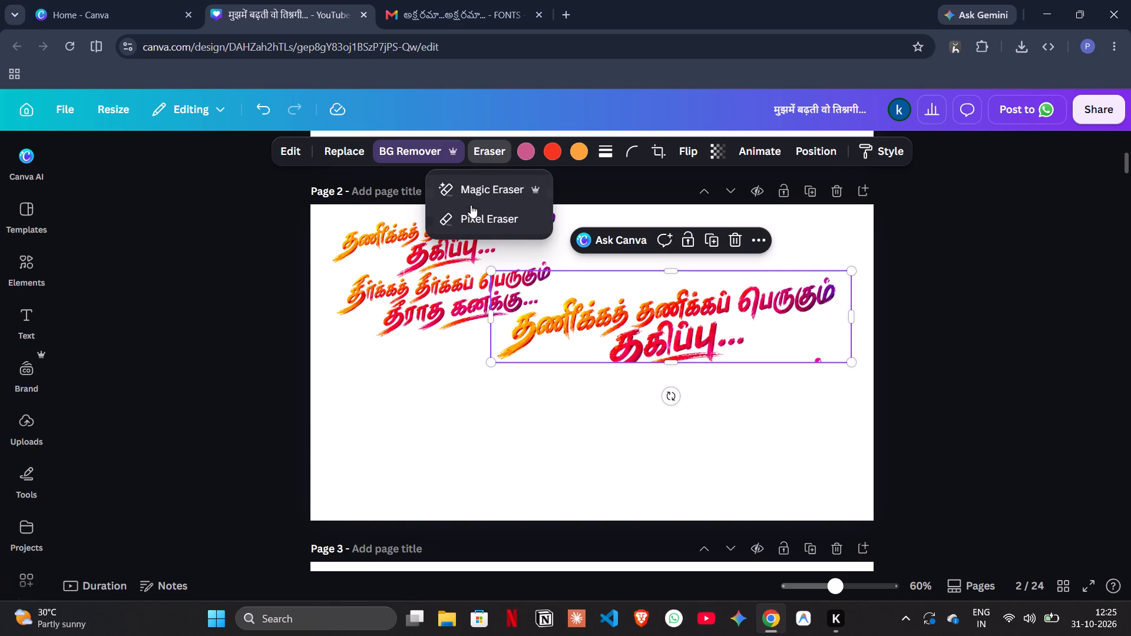
{"action": "left_click", "coordinate": [469, 210]}
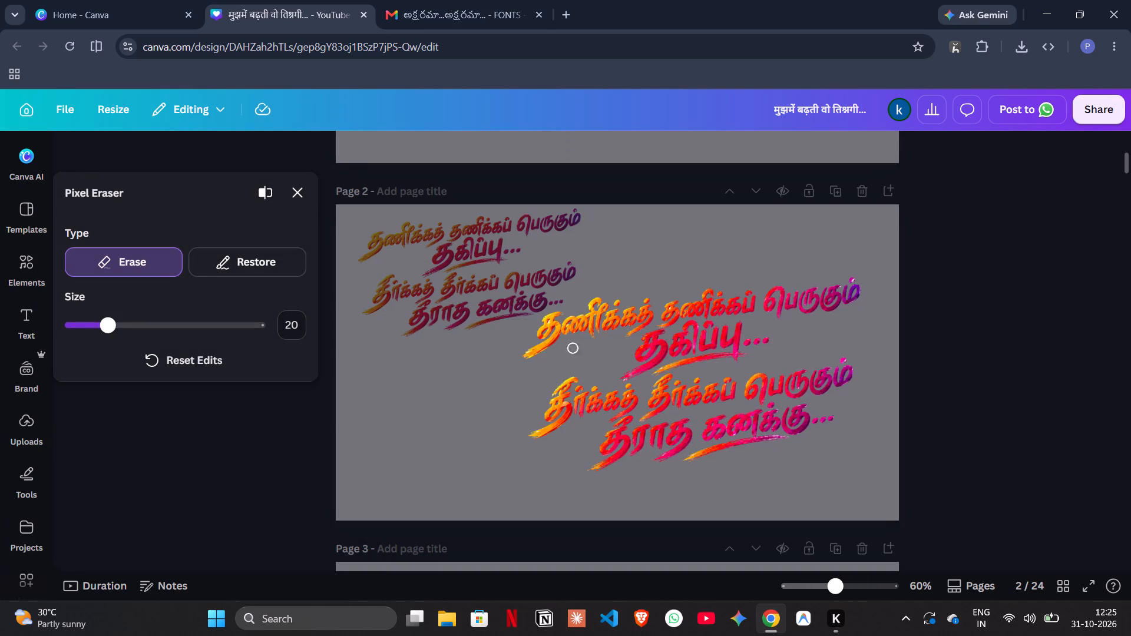
{"action": "left_click_drag", "start_coordinate": [642, 348], "coordinate": [649, 340]}
{"action": "left_click_drag", "start_coordinate": [649, 340], "coordinate": [662, 334]}
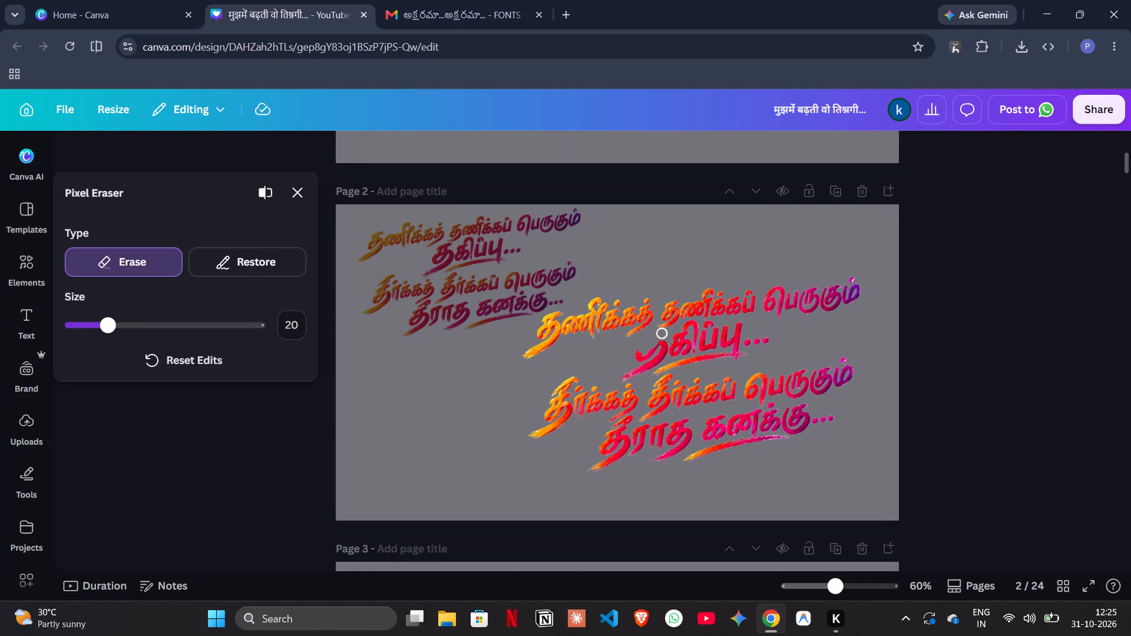
{"action": "left_click_drag", "start_coordinate": [662, 334], "coordinate": [633, 369]}
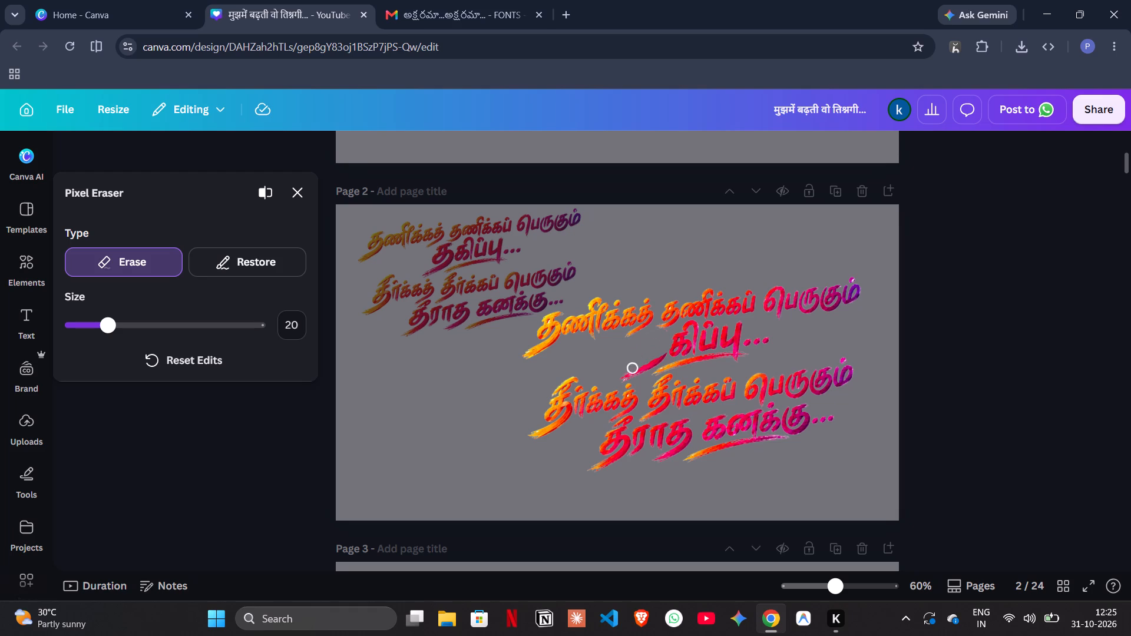
{"action": "left_click_drag", "start_coordinate": [633, 369], "coordinate": [687, 330]}
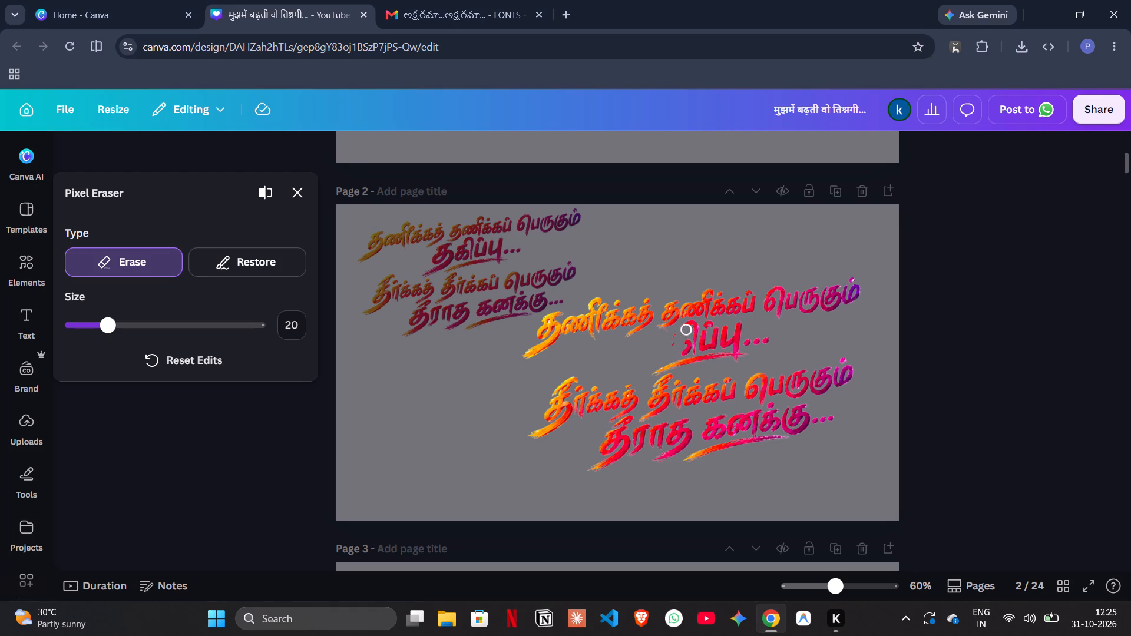
{"action": "left_click_drag", "start_coordinate": [687, 330], "coordinate": [692, 324]}
{"action": "left_click_drag", "start_coordinate": [692, 324], "coordinate": [699, 362]}
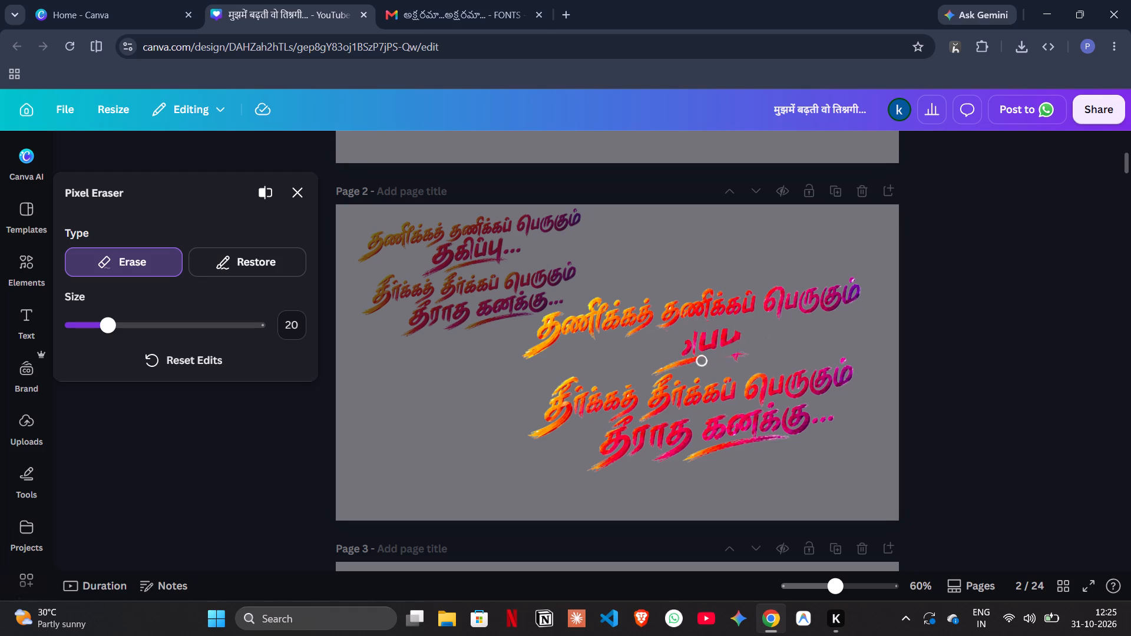
{"action": "left_click_drag", "start_coordinate": [699, 362], "coordinate": [706, 346]}
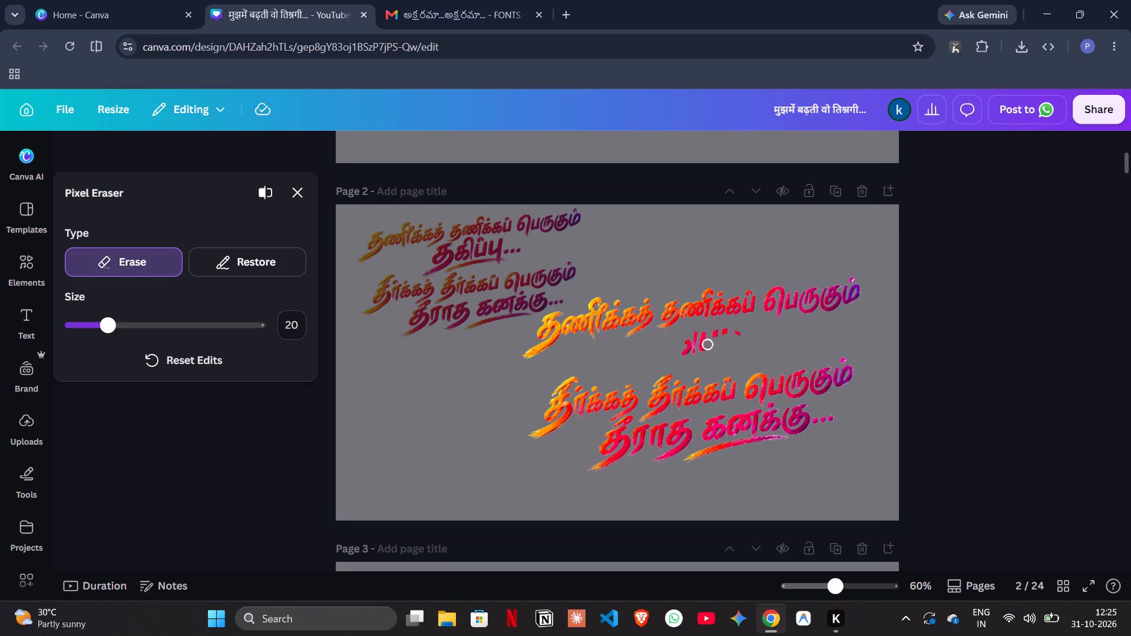
{"action": "left_click_drag", "start_coordinate": [706, 346], "coordinate": [685, 352]}
{"action": "left_click_drag", "start_coordinate": [685, 352], "coordinate": [662, 368]}
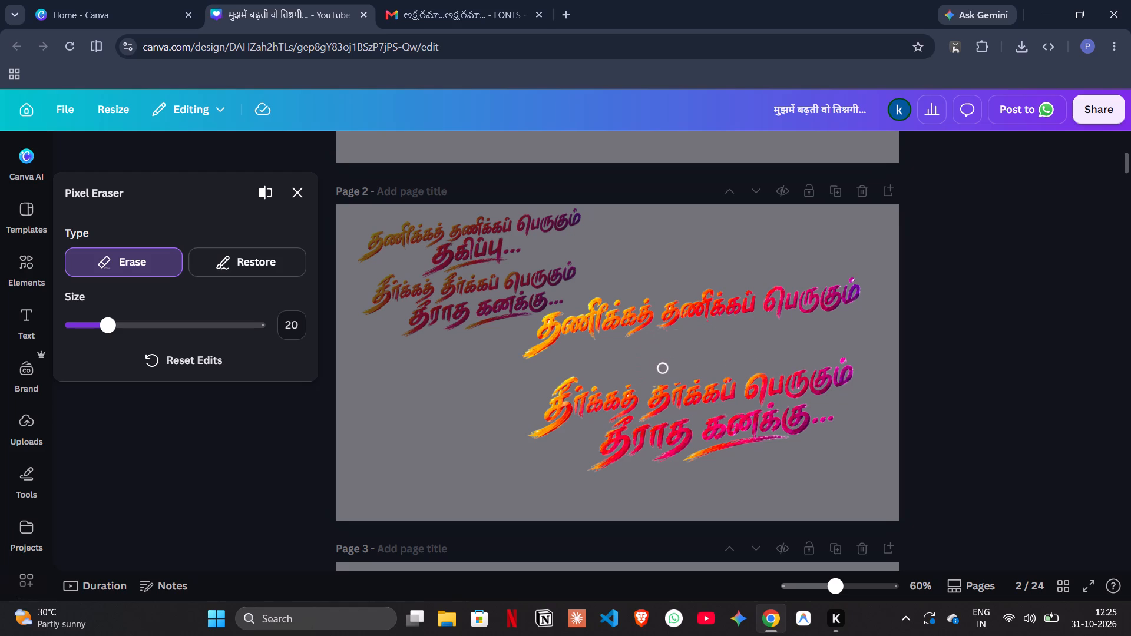
{"action": "left_click_drag", "start_coordinate": [662, 368], "coordinate": [623, 369]}
{"action": "left_click", "coordinate": [292, 187]}
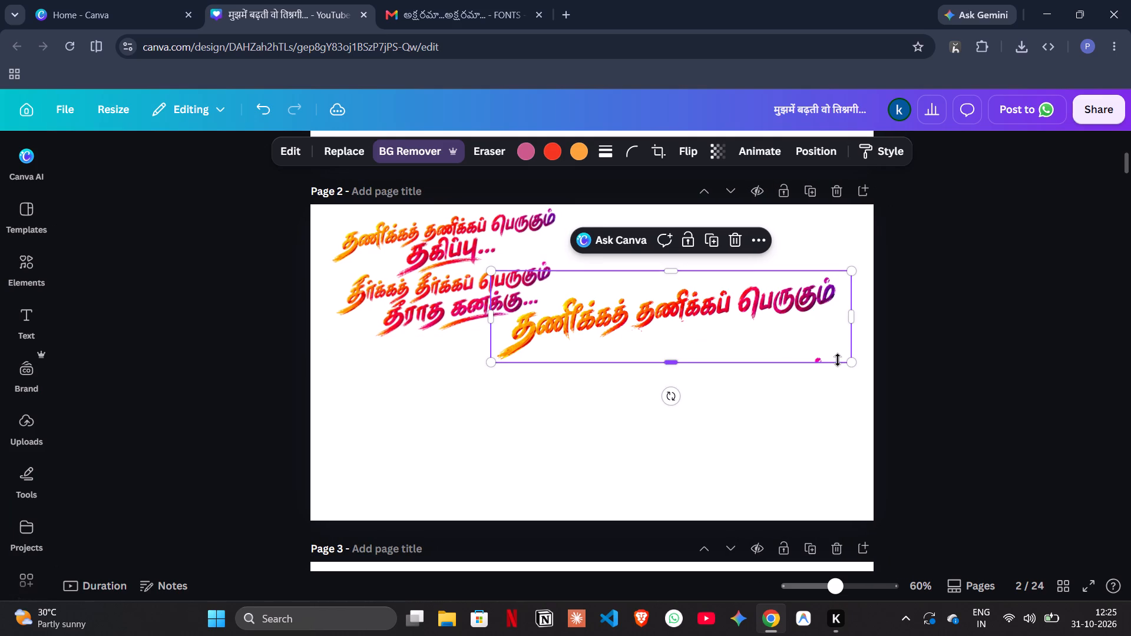
Trim the cropped copy's right and bottom edges to cut off the leftover speck below the first line.
{"action": "left_click_drag", "start_coordinate": [848, 322], "coordinate": [841, 321]}
{"action": "left_click_drag", "start_coordinate": [678, 361], "coordinate": [678, 360]}
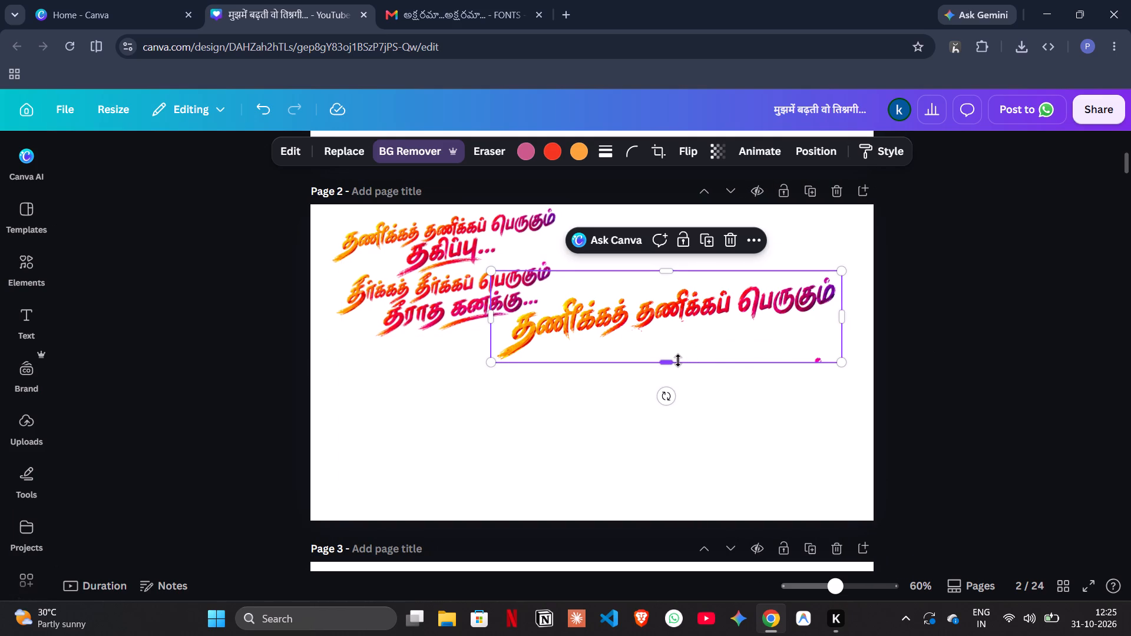
{"action": "left_click_drag", "start_coordinate": [678, 360], "coordinate": [679, 355]}
{"action": "left_click", "coordinate": [574, 393]}
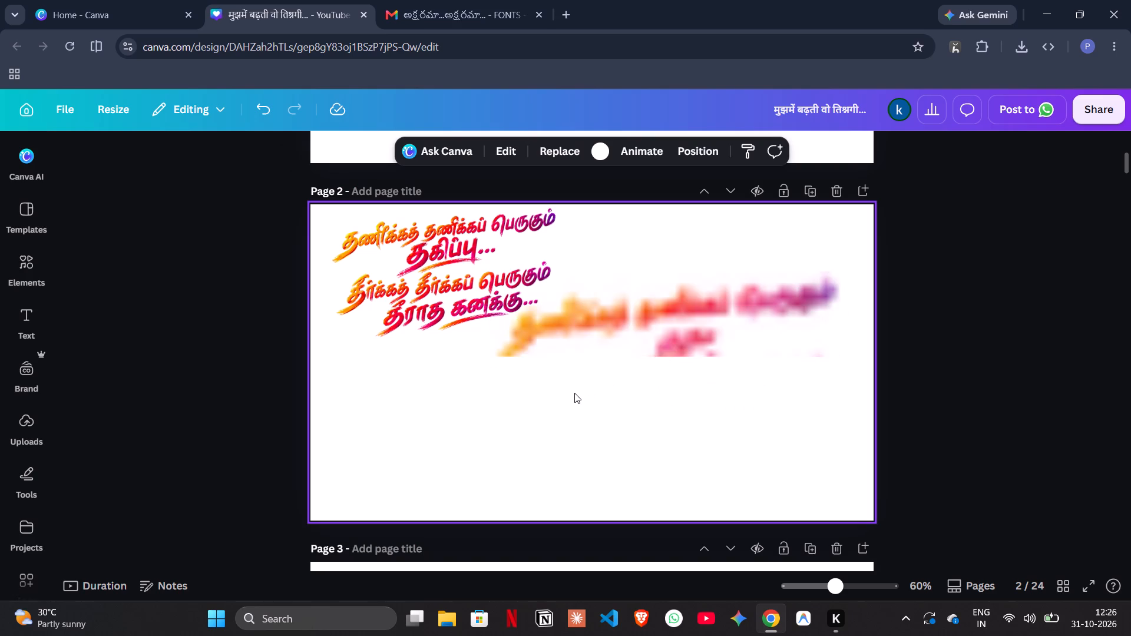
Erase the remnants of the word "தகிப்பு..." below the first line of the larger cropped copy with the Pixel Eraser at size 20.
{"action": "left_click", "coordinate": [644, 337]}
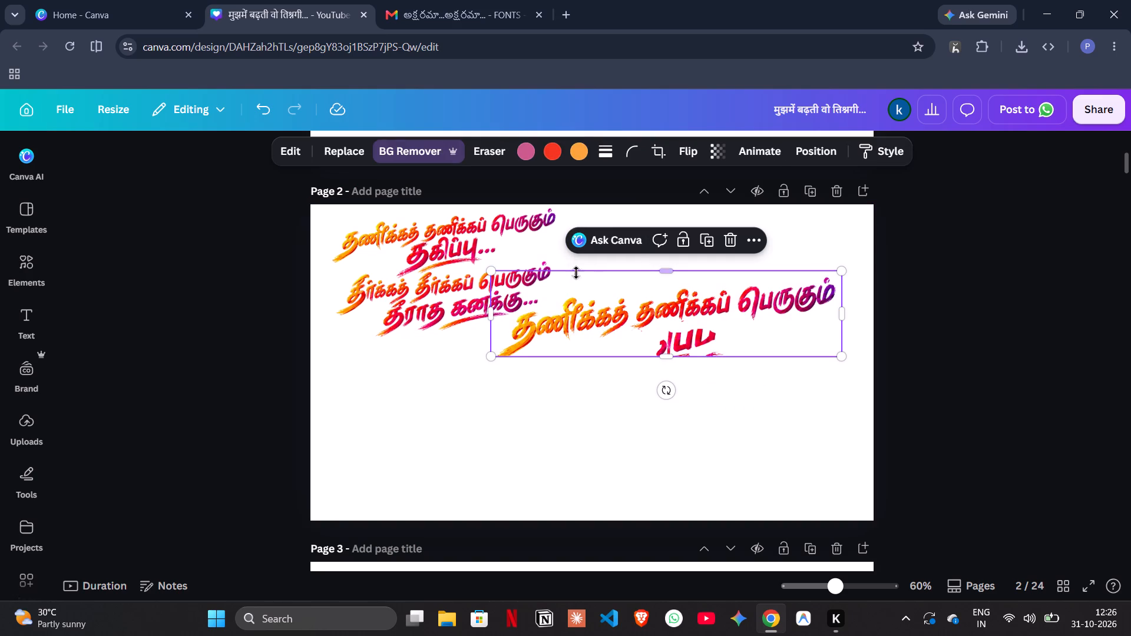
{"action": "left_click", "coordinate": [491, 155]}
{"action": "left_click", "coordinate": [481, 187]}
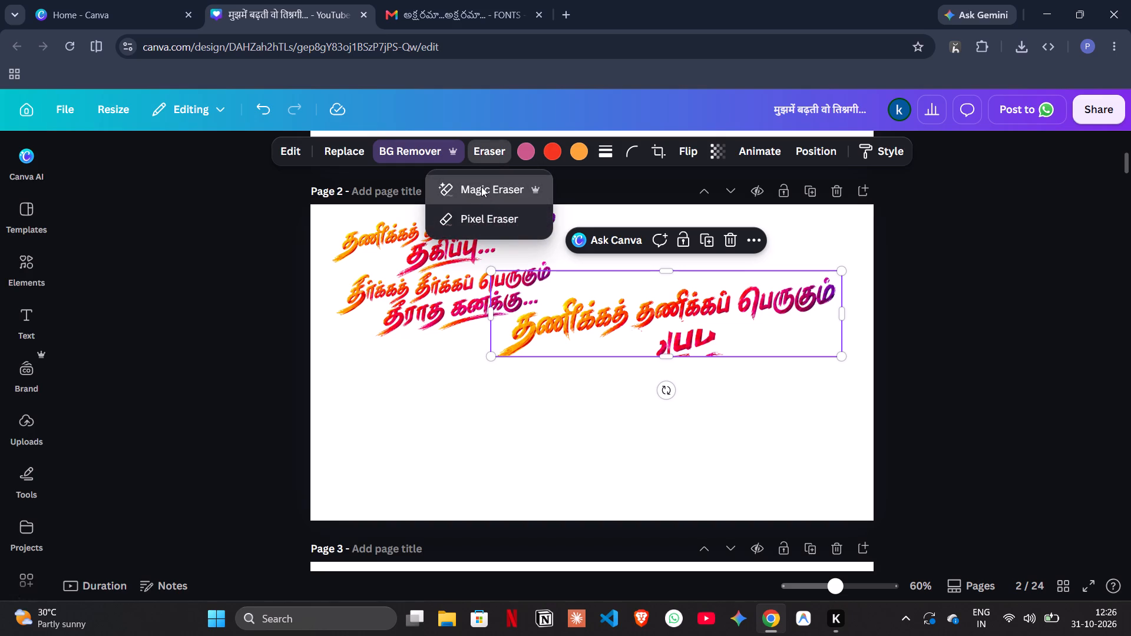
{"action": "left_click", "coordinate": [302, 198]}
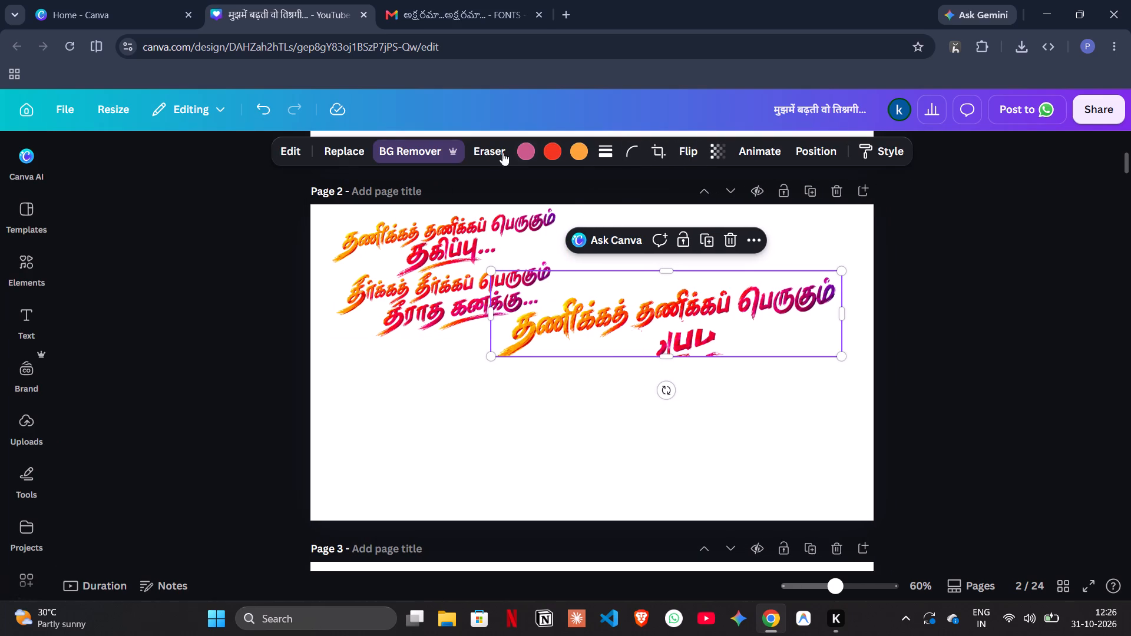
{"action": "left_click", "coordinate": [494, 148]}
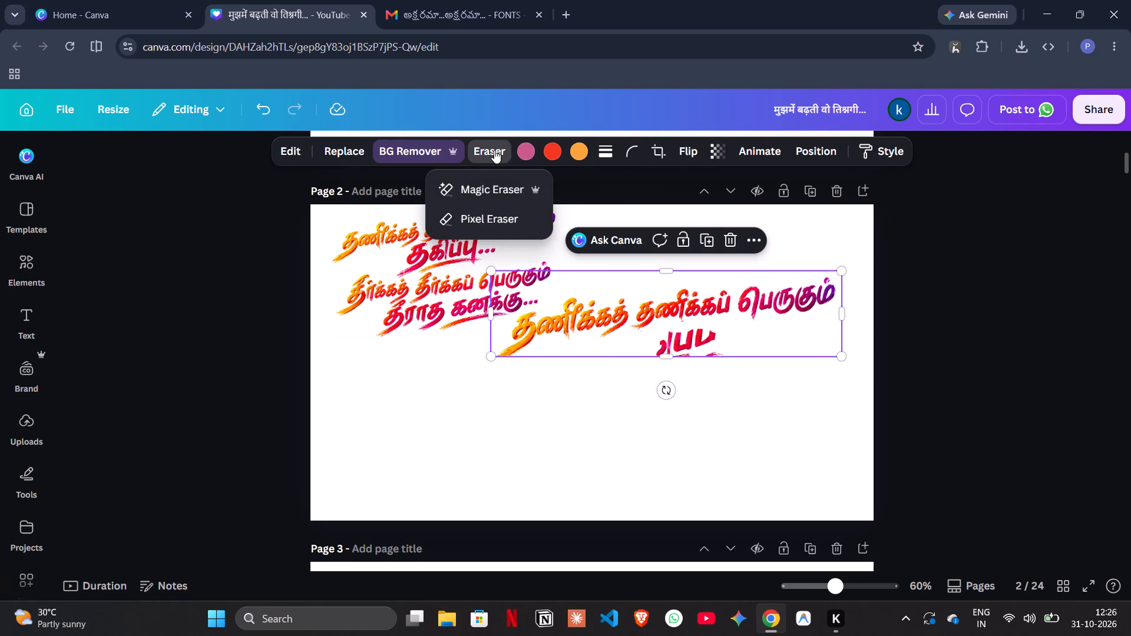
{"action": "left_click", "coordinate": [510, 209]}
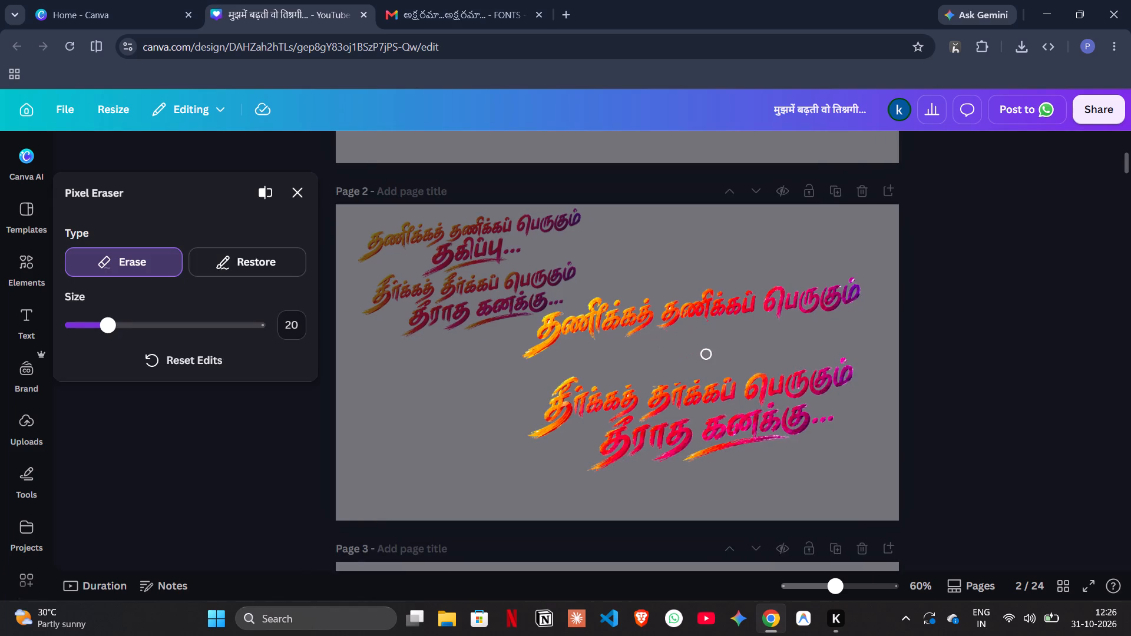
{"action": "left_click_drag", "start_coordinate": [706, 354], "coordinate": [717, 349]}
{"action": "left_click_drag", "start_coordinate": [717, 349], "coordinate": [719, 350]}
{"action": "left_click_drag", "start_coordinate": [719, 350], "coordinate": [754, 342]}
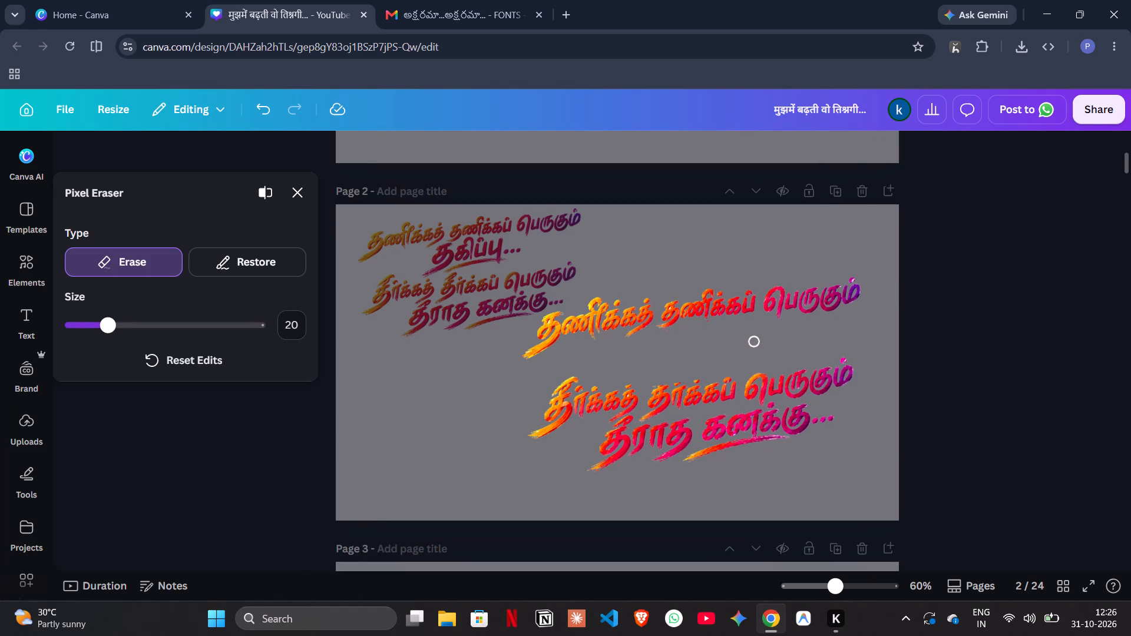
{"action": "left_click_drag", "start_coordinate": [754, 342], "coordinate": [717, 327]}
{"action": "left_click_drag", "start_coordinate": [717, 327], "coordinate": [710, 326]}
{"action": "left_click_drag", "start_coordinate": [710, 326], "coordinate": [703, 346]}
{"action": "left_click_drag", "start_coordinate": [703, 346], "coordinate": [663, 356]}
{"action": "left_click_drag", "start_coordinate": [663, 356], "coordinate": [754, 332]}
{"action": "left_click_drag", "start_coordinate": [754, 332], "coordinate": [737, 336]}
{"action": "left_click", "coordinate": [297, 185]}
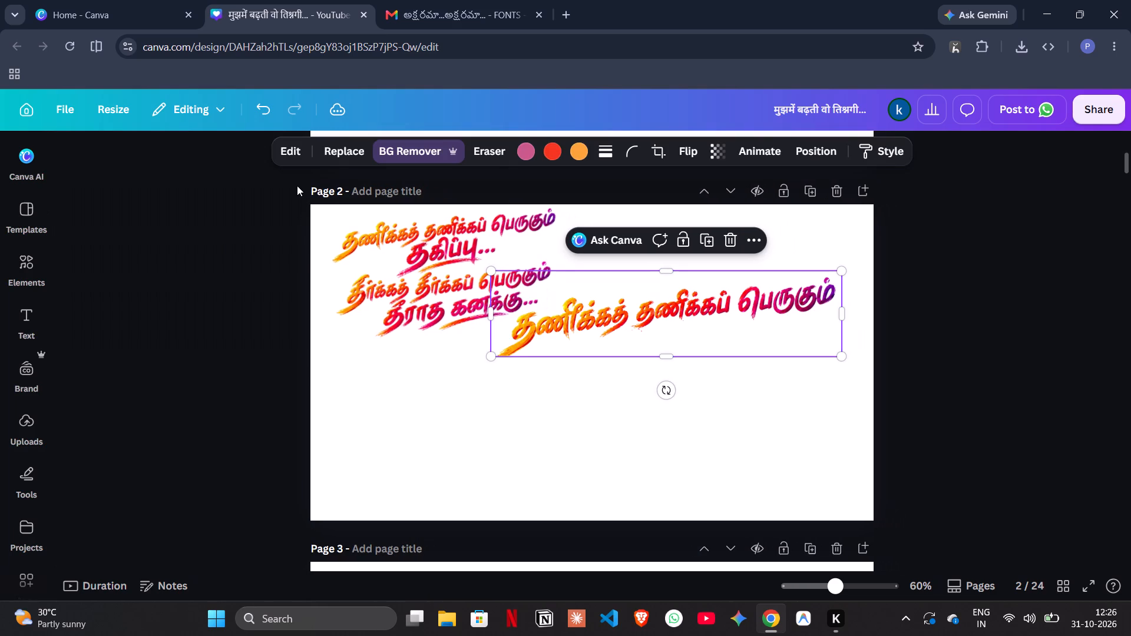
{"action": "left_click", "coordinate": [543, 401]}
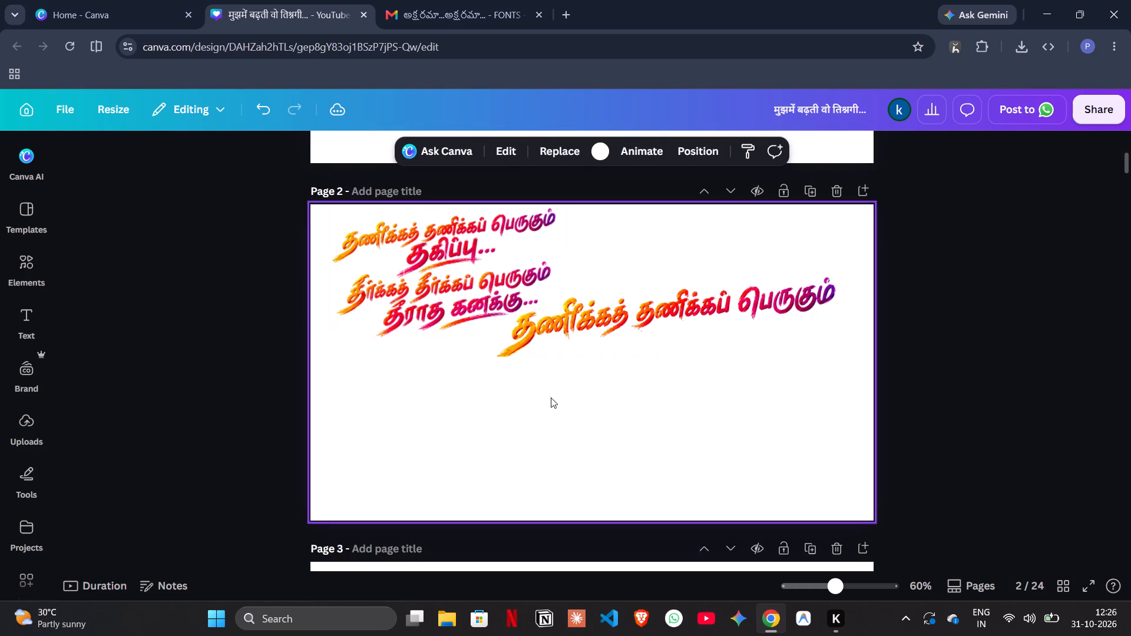
Move the larger cropped copy up to the page's right edge and shift the small original lettering slightly down.
{"action": "left_click_drag", "start_coordinate": [703, 329], "coordinate": [738, 291]}
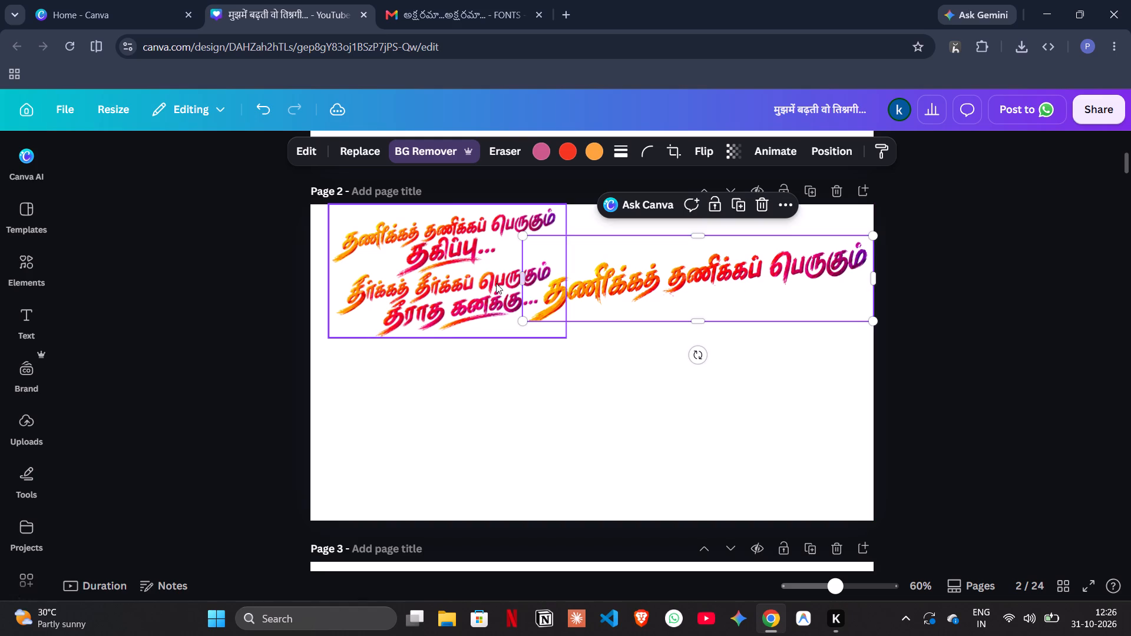
{"action": "left_click_drag", "start_coordinate": [434, 271], "coordinate": [428, 296]}
Delete the larger cropped copy of the first line from page 2.
{"action": "left_click", "coordinate": [712, 293]}
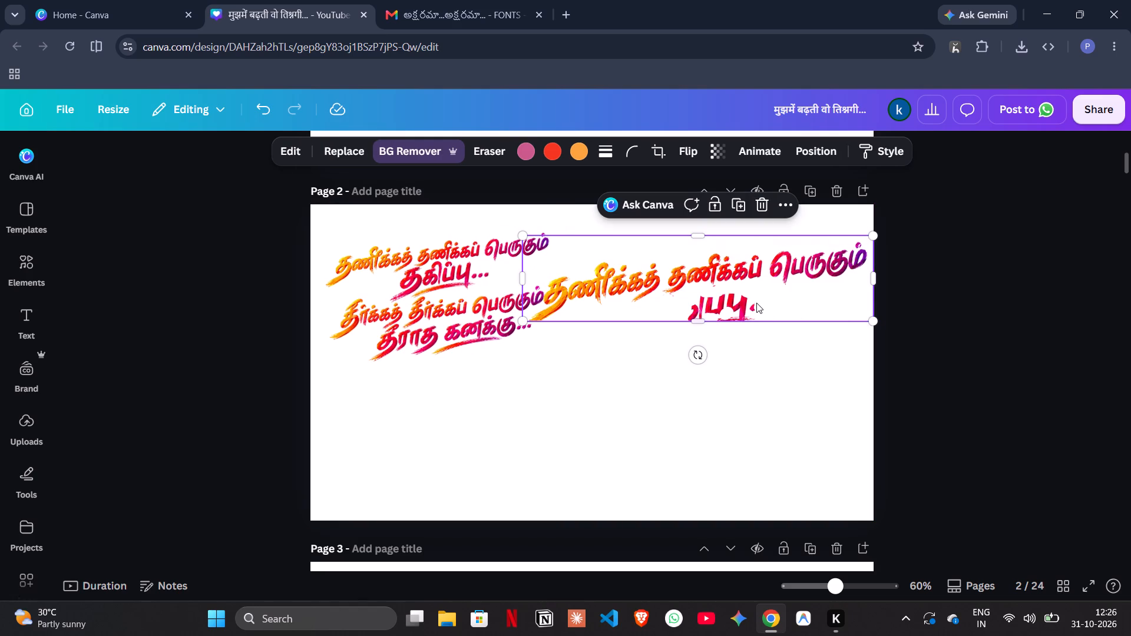
{"action": "key", "text": "BackSpace"}
Duplicate the small original Tamil lettering and place the copy in the right half of page 2, clear of the original.
{"action": "left_click", "coordinate": [501, 277]}
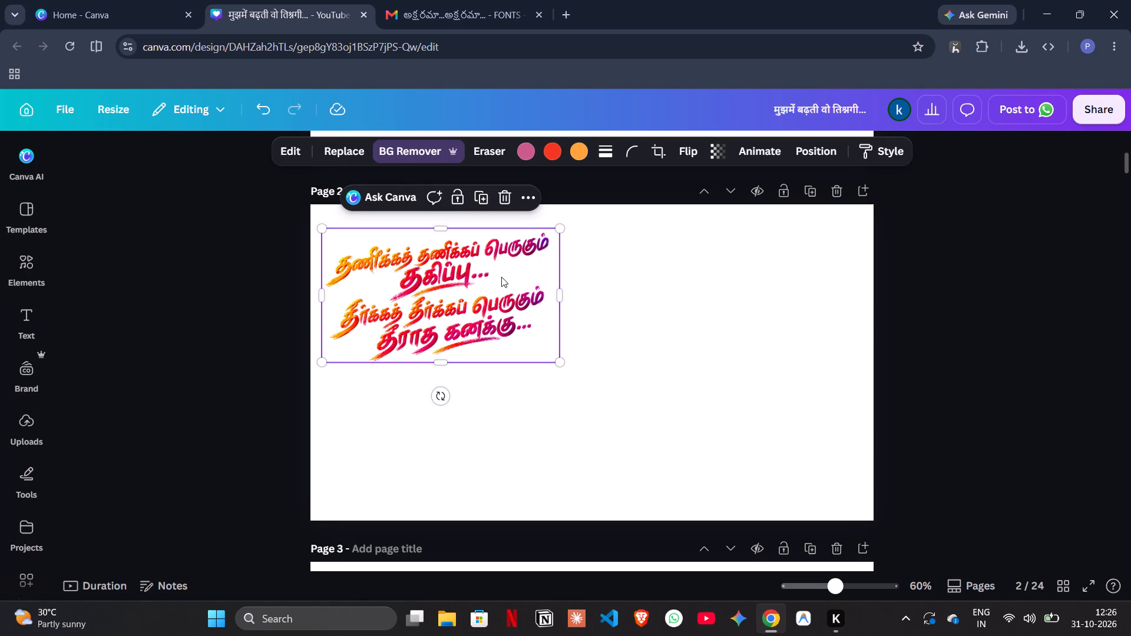
{"action": "key", "text": "ctrl+d"}
{"action": "left_click_drag", "start_coordinate": [471, 287], "coordinate": [697, 352]}
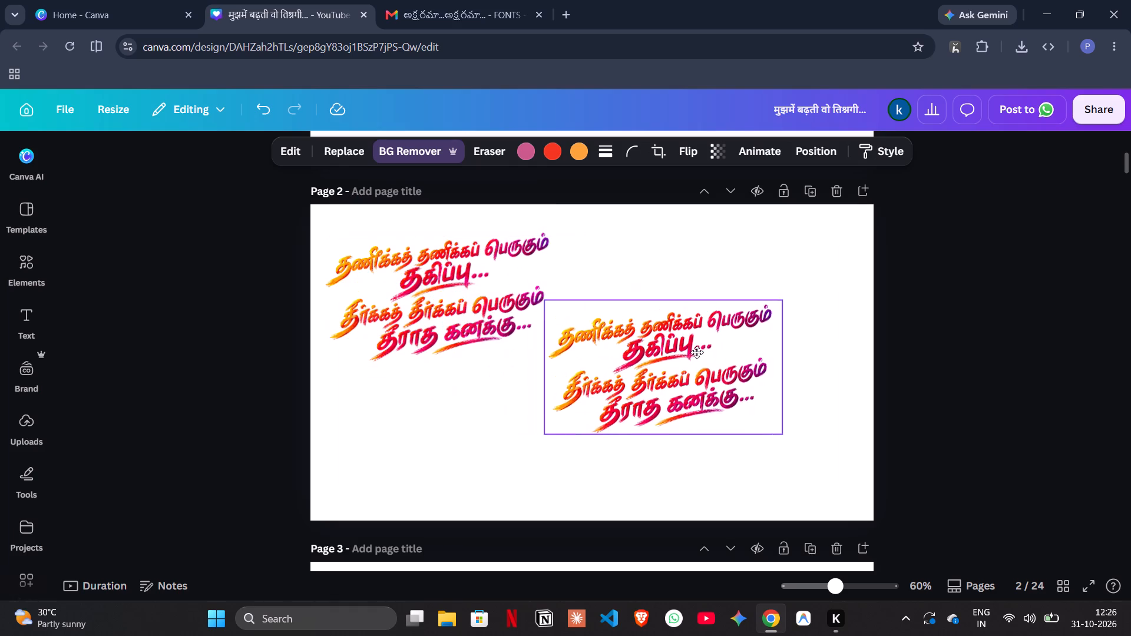
{"action": "left_click_drag", "start_coordinate": [697, 352], "coordinate": [772, 346]}
{"action": "left_click_drag", "start_coordinate": [766, 352], "coordinate": [735, 347]}
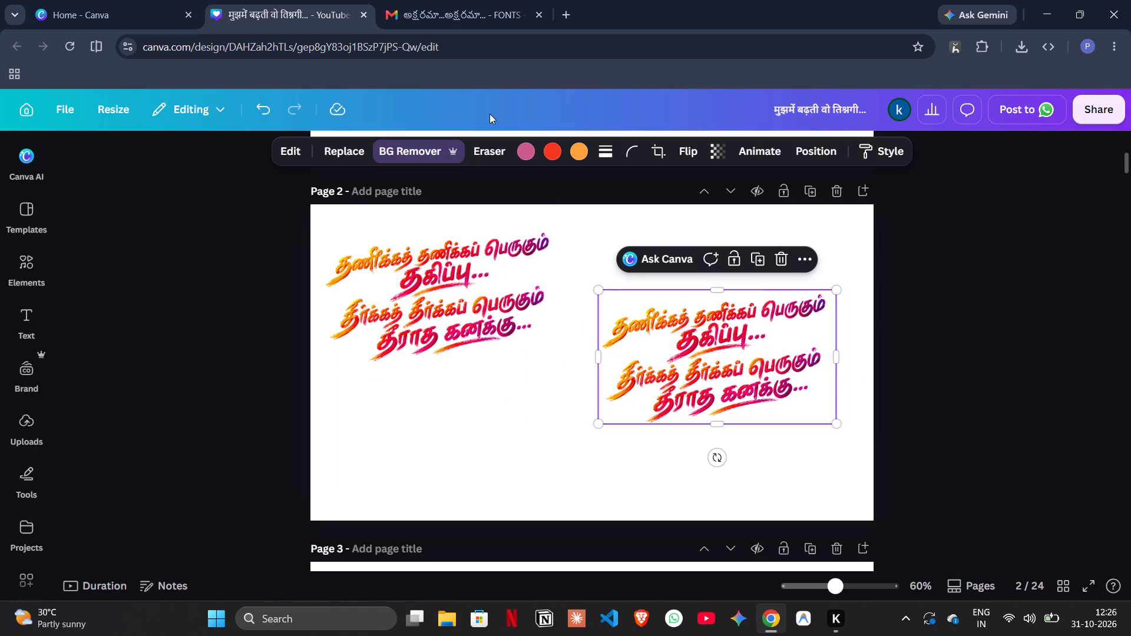
Erase the word "தகிப்பு..." and its underline stroke from the new copy with the Pixel Eraser at size 20, keeping the line above.
{"action": "left_click", "coordinate": [481, 148]}
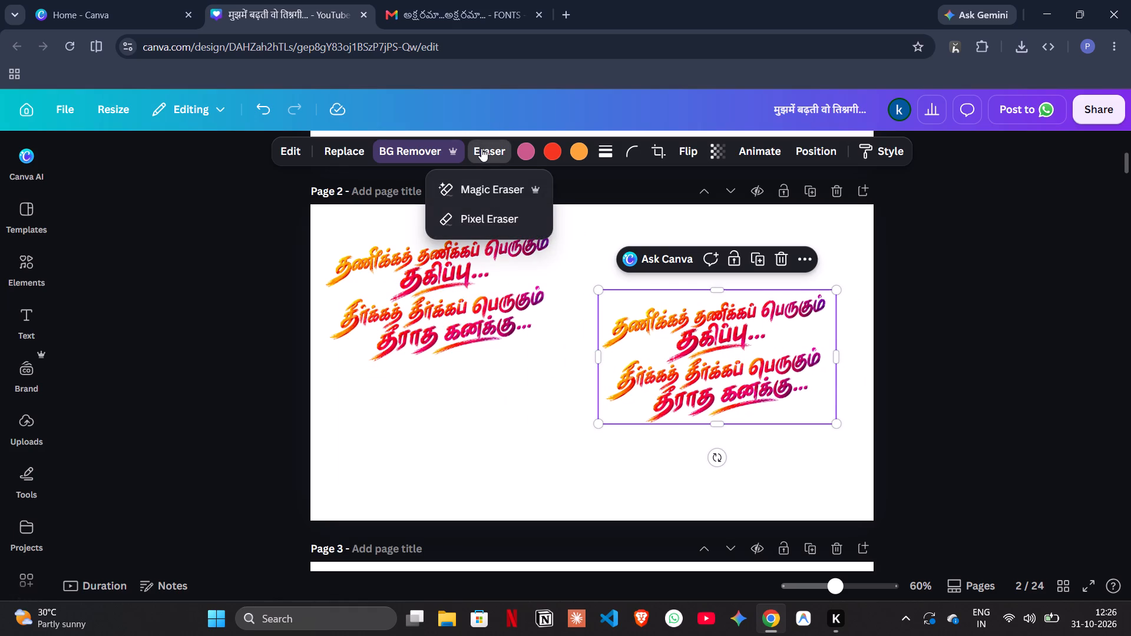
{"action": "left_click", "coordinate": [472, 217]}
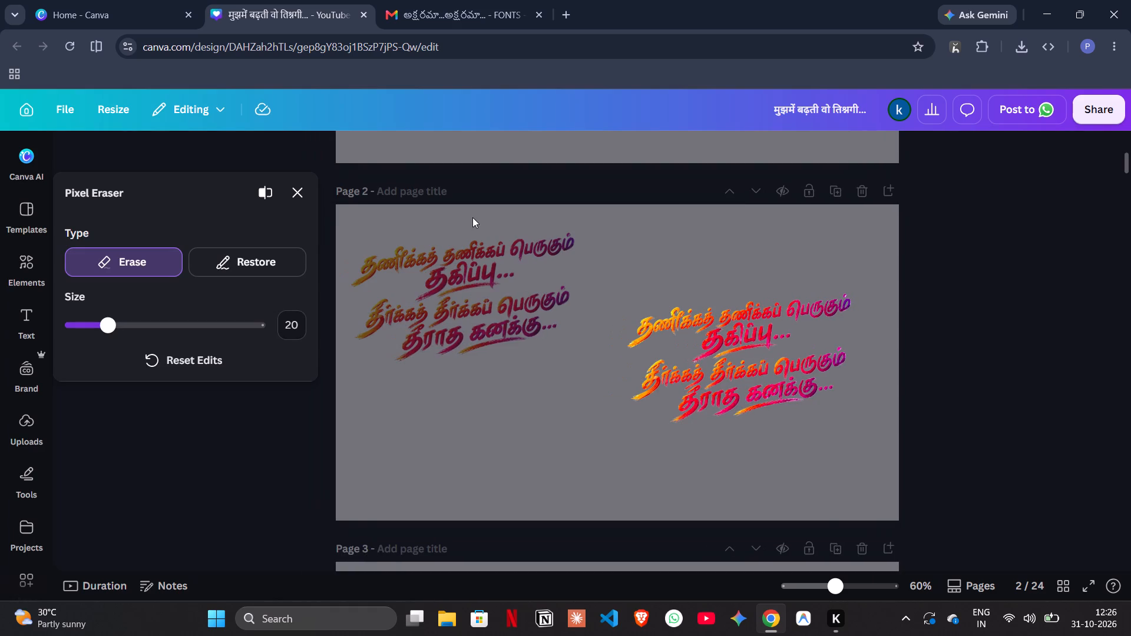
{"action": "left_click_drag", "start_coordinate": [736, 340], "coordinate": [713, 343]}
{"action": "left_click_drag", "start_coordinate": [713, 343], "coordinate": [724, 355]}
{"action": "left_click_drag", "start_coordinate": [724, 355], "coordinate": [734, 352]}
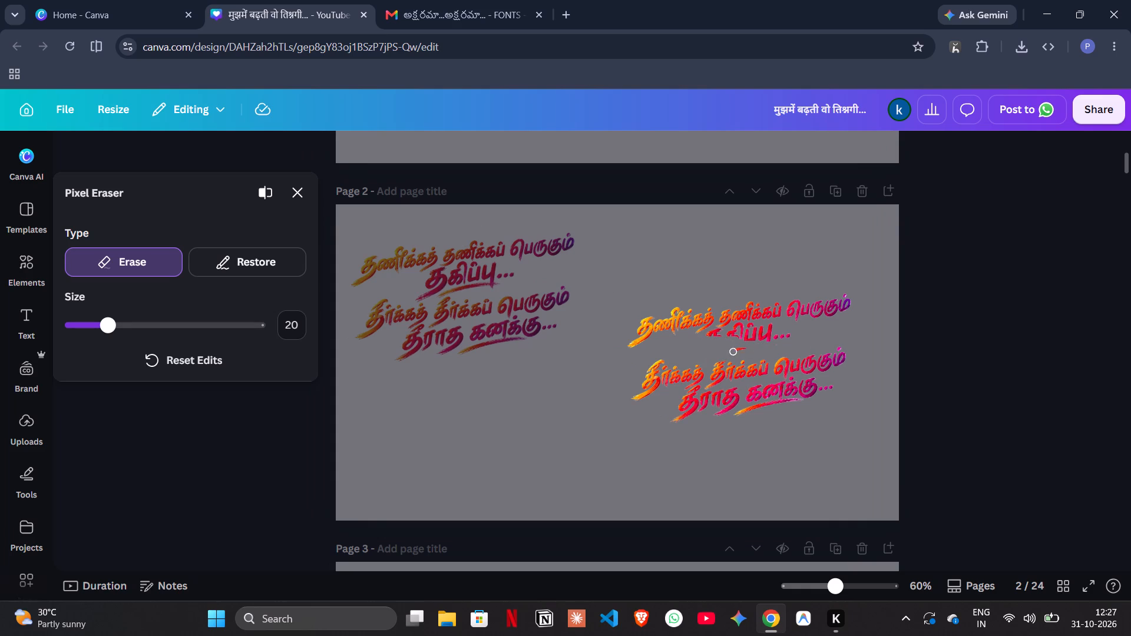
{"action": "left_click_drag", "start_coordinate": [734, 352], "coordinate": [729, 352]}
{"action": "left_click_drag", "start_coordinate": [729, 352], "coordinate": [774, 326]}
{"action": "left_click_drag", "start_coordinate": [774, 326], "coordinate": [728, 330]}
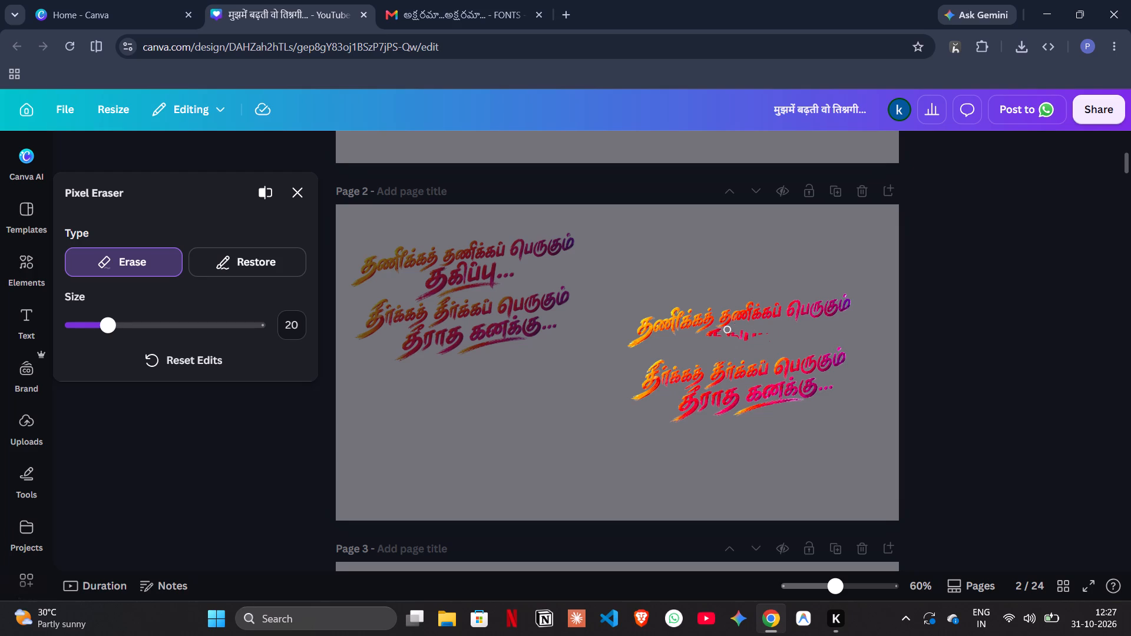
{"action": "left_click_drag", "start_coordinate": [728, 330], "coordinate": [710, 334]}
{"action": "left_click_drag", "start_coordinate": [710, 334], "coordinate": [739, 334]}
{"action": "left_click_drag", "start_coordinate": [739, 334], "coordinate": [771, 340]}
{"action": "left_click_drag", "start_coordinate": [771, 340], "coordinate": [771, 344]}
{"action": "left_click", "coordinate": [297, 192]}
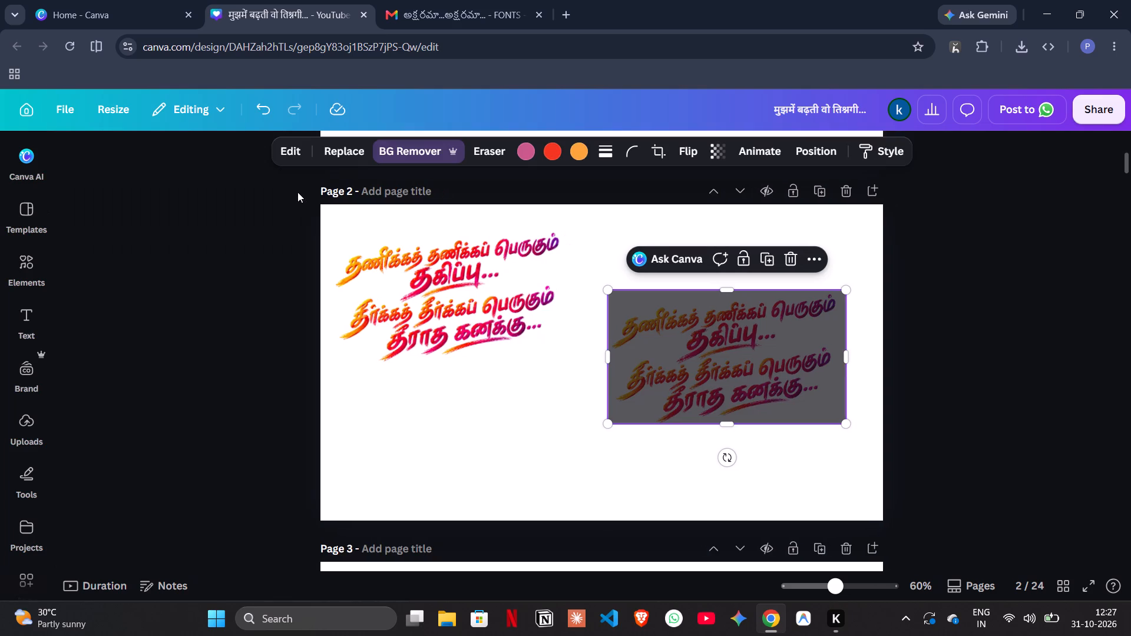
Crop the right-hand lettering copy on page 2 from its bottom edge to just below the first line, about 130 high.
{"action": "left_click_drag", "start_coordinate": [712, 428], "coordinate": [712, 359]}
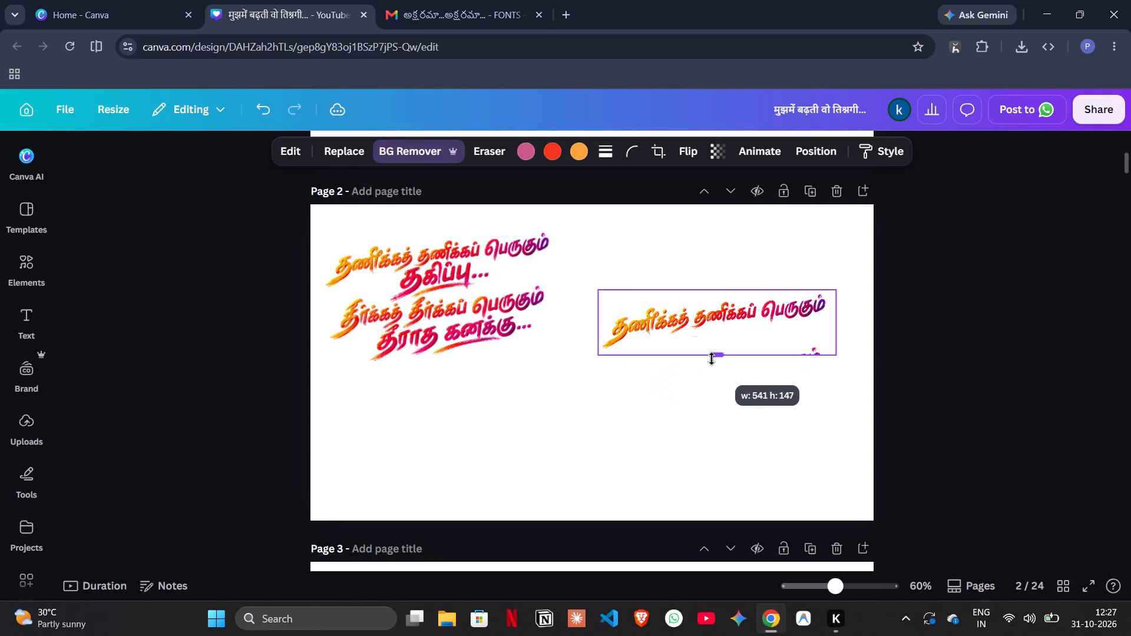
{"action": "left_click_drag", "start_coordinate": [712, 359], "coordinate": [712, 352]}
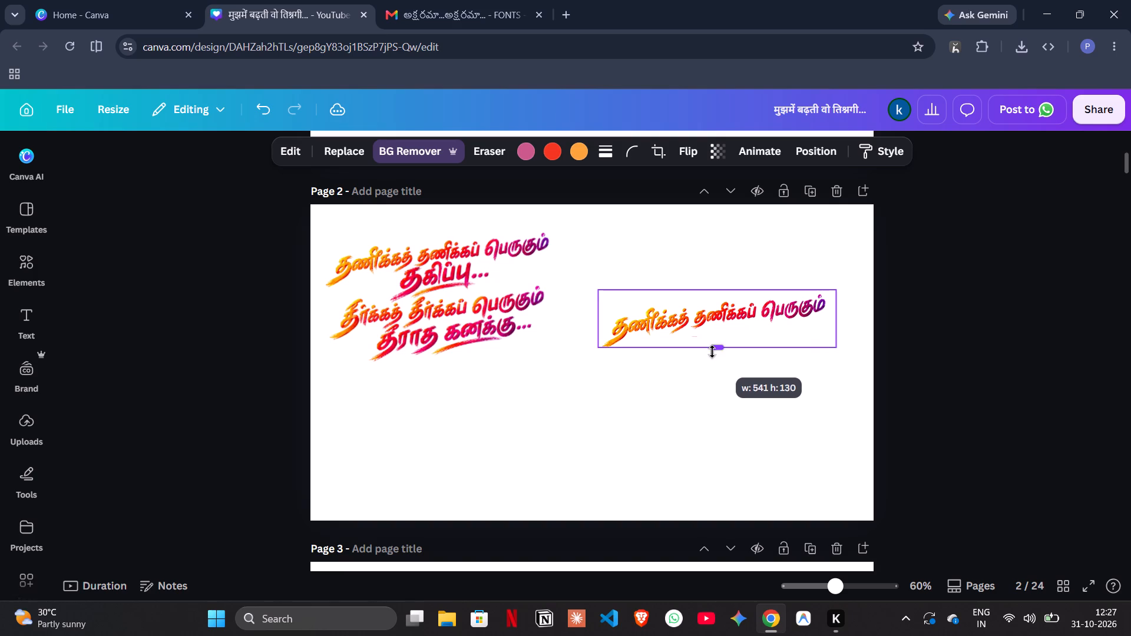
{"action": "left_click_drag", "start_coordinate": [712, 352], "coordinate": [712, 352]}
{"action": "left_click", "coordinate": [656, 376]}
{"action": "left_click", "coordinate": [736, 333]}
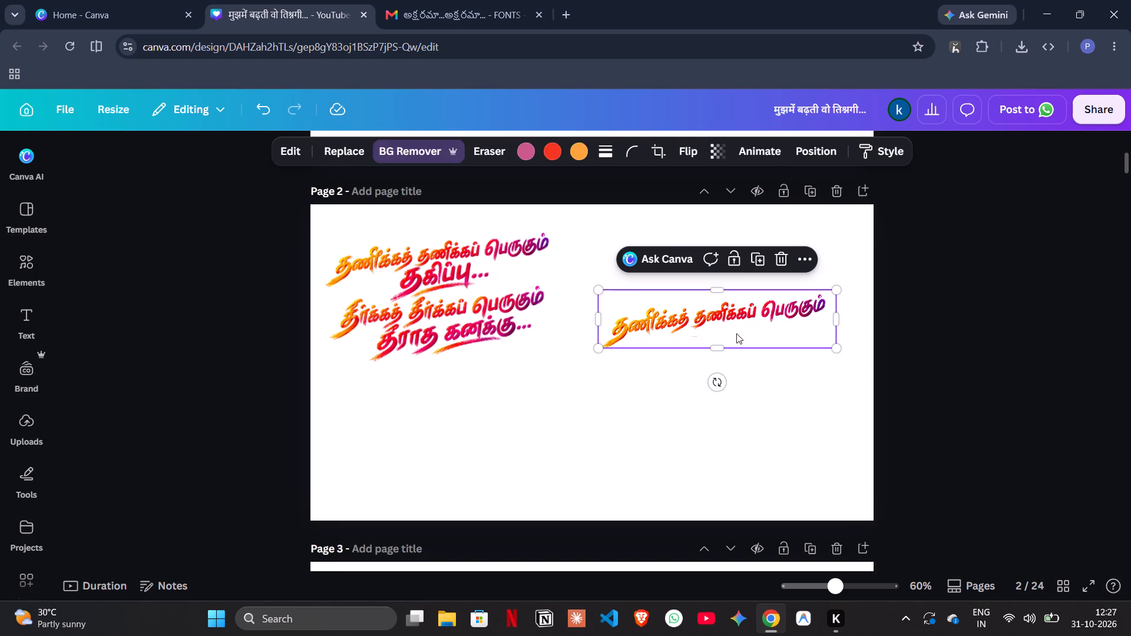
{"action": "left_click", "coordinate": [717, 347]}
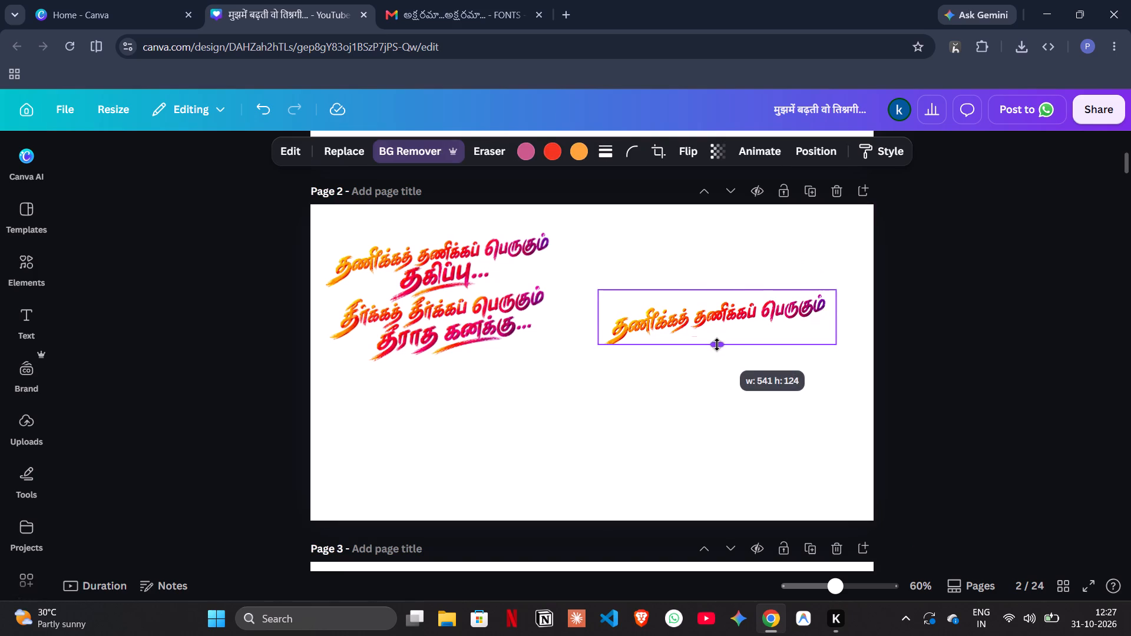
{"action": "left_click", "coordinate": [660, 367]}
Erase the leftover traces of "தகிப்பு..." beneath the first line of the cropped copy with the Pixel Eraser at size 20.
{"action": "left_click", "coordinate": [717, 323]}
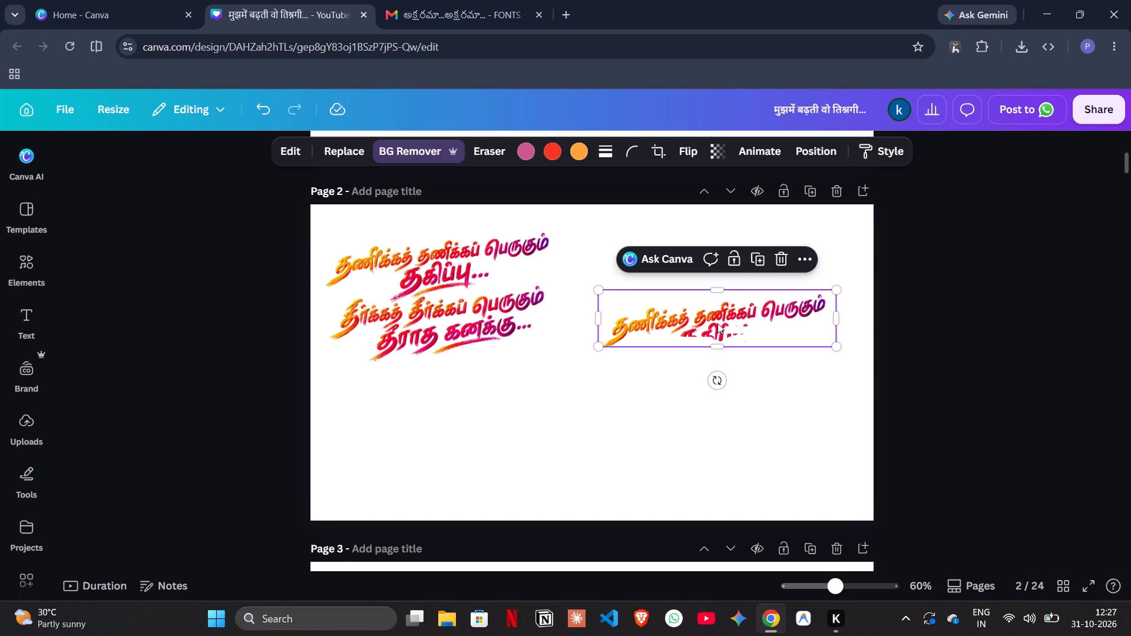
{"action": "left_click", "coordinate": [500, 154]}
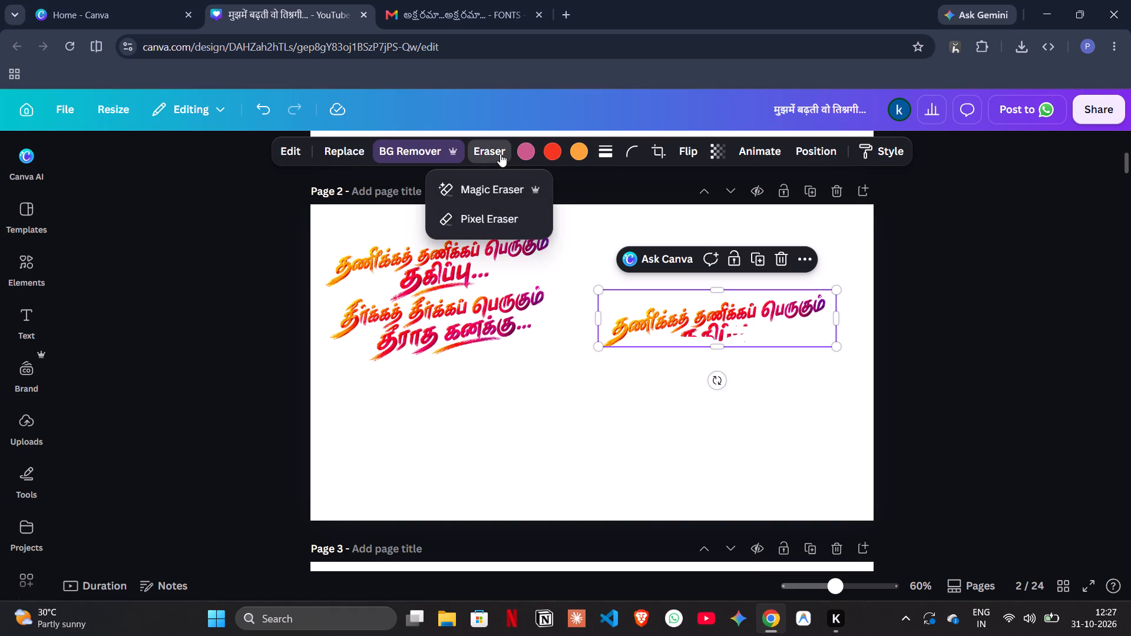
{"action": "left_click", "coordinate": [485, 217]}
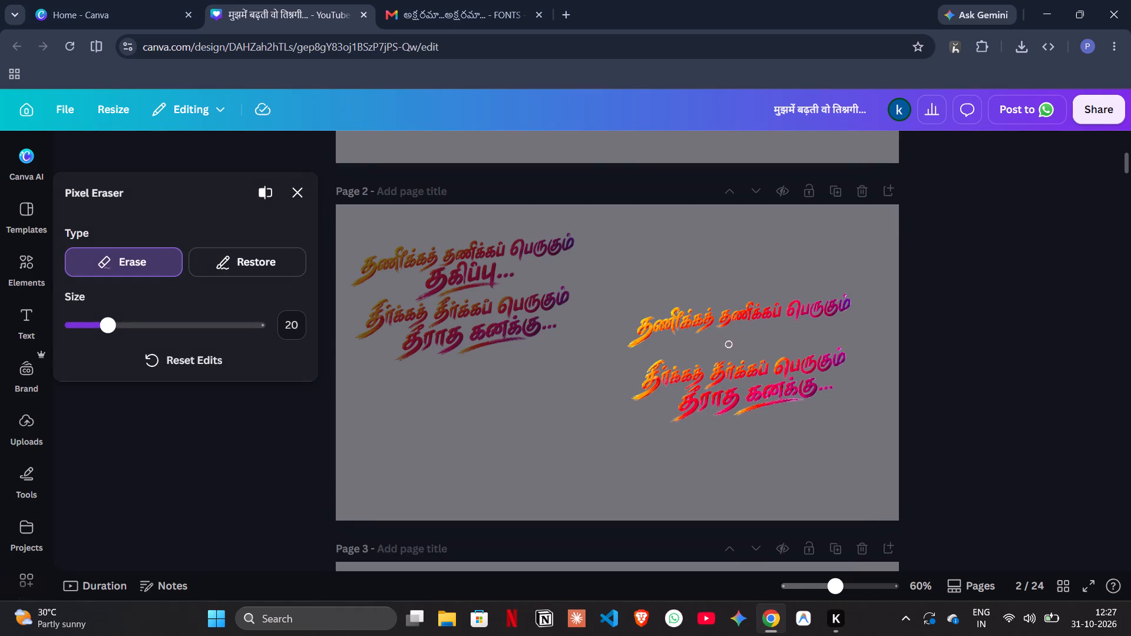
{"action": "left_click_drag", "start_coordinate": [736, 342], "coordinate": [713, 333]}
{"action": "left_click_drag", "start_coordinate": [713, 333], "coordinate": [738, 329]}
{"action": "left_click_drag", "start_coordinate": [738, 329], "coordinate": [763, 340]}
{"action": "left_click_drag", "start_coordinate": [763, 340], "coordinate": [741, 334]}
{"action": "left_click_drag", "start_coordinate": [741, 334], "coordinate": [705, 337]}
{"action": "left_click_drag", "start_coordinate": [705, 337], "coordinate": [722, 335]}
{"action": "left_click_drag", "start_coordinate": [722, 335], "coordinate": [750, 336]}
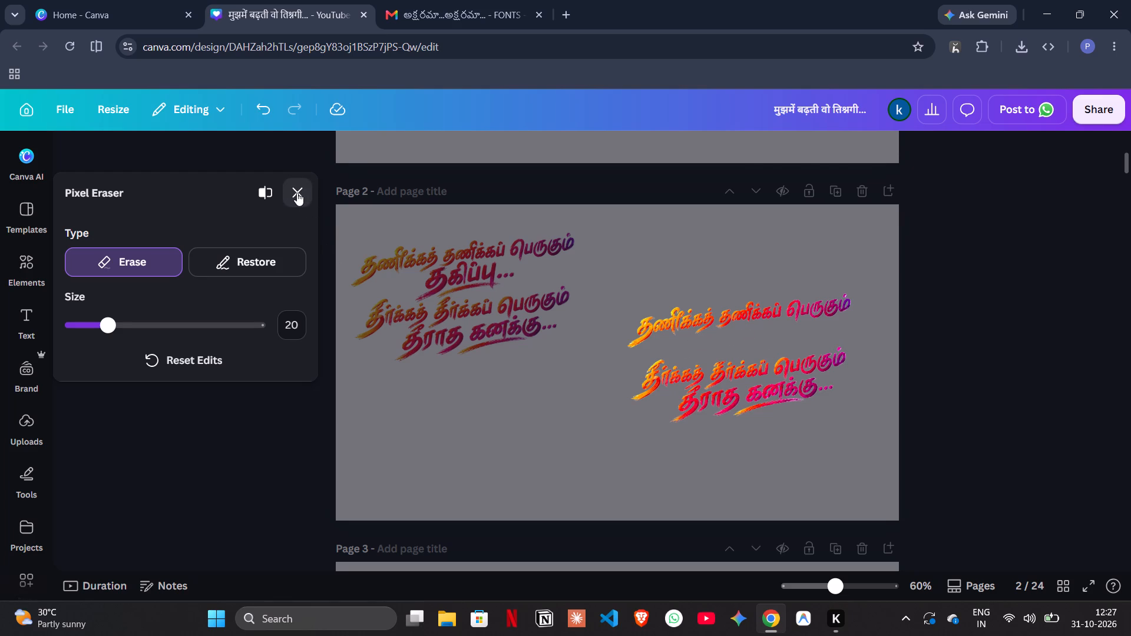
{"action": "left_click", "coordinate": [297, 193]}
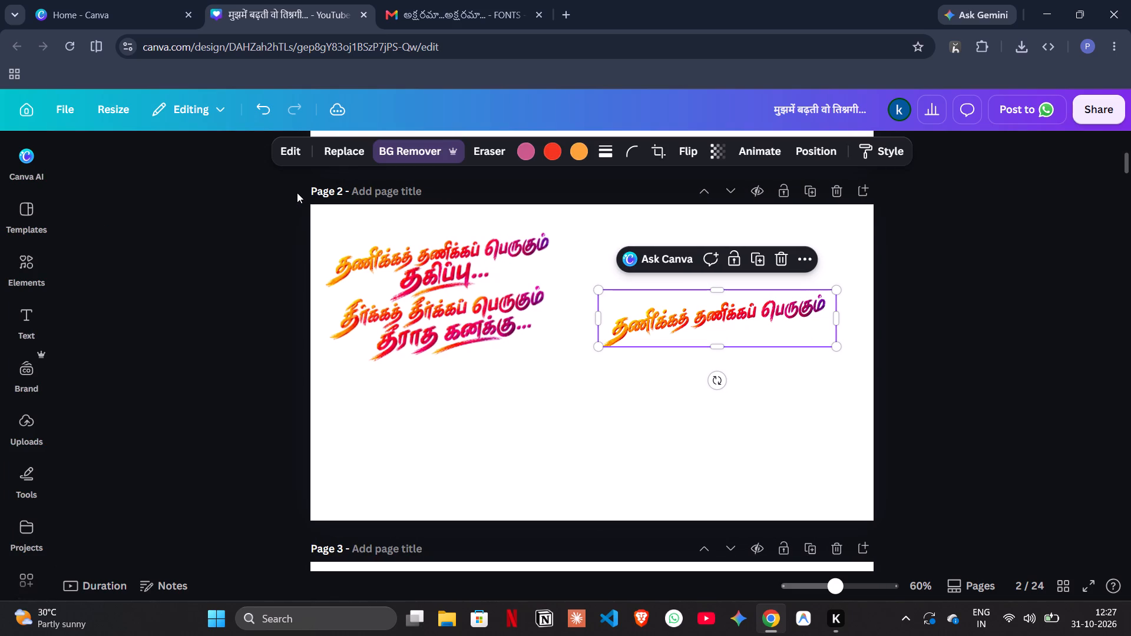
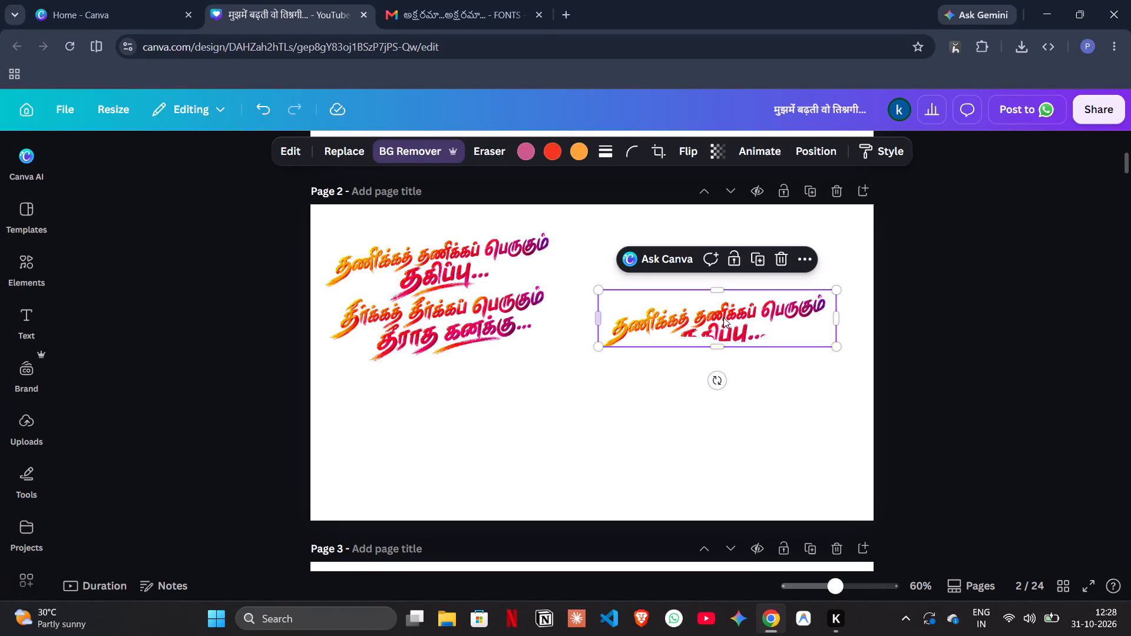
Delete the cropped first-line lettering copy from the right half of page 2.
{"action": "key", "text": "BackSpace"}
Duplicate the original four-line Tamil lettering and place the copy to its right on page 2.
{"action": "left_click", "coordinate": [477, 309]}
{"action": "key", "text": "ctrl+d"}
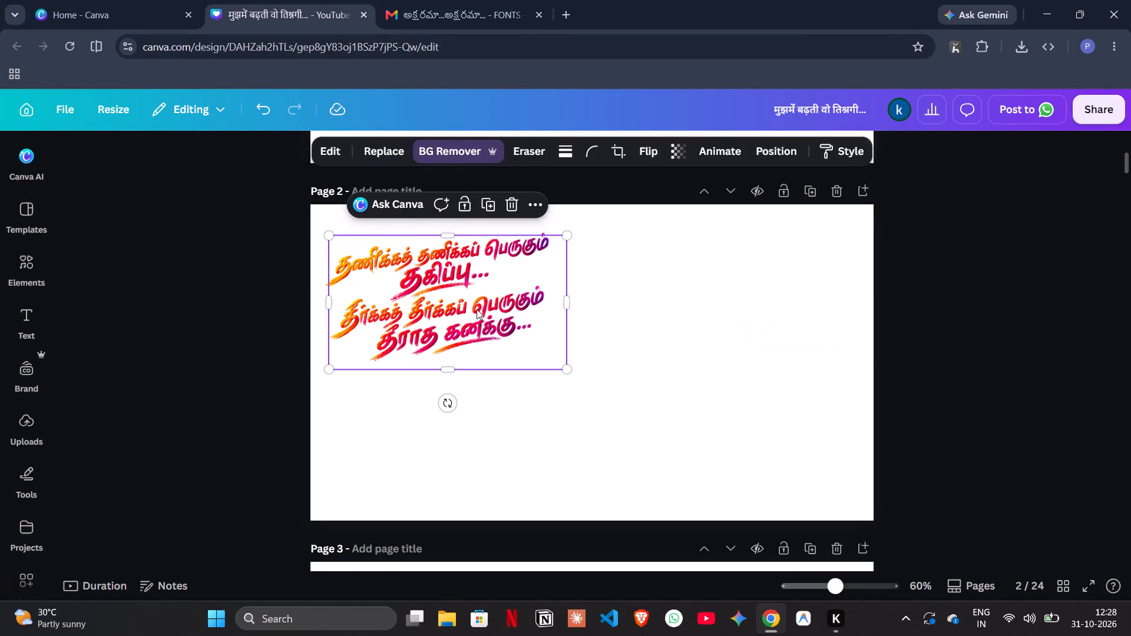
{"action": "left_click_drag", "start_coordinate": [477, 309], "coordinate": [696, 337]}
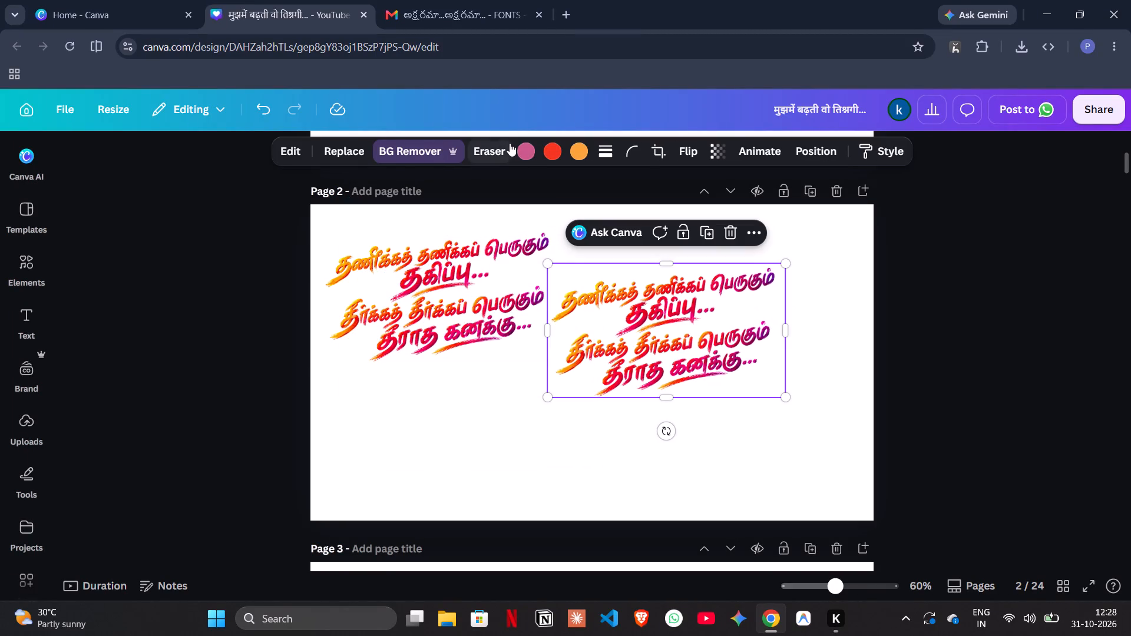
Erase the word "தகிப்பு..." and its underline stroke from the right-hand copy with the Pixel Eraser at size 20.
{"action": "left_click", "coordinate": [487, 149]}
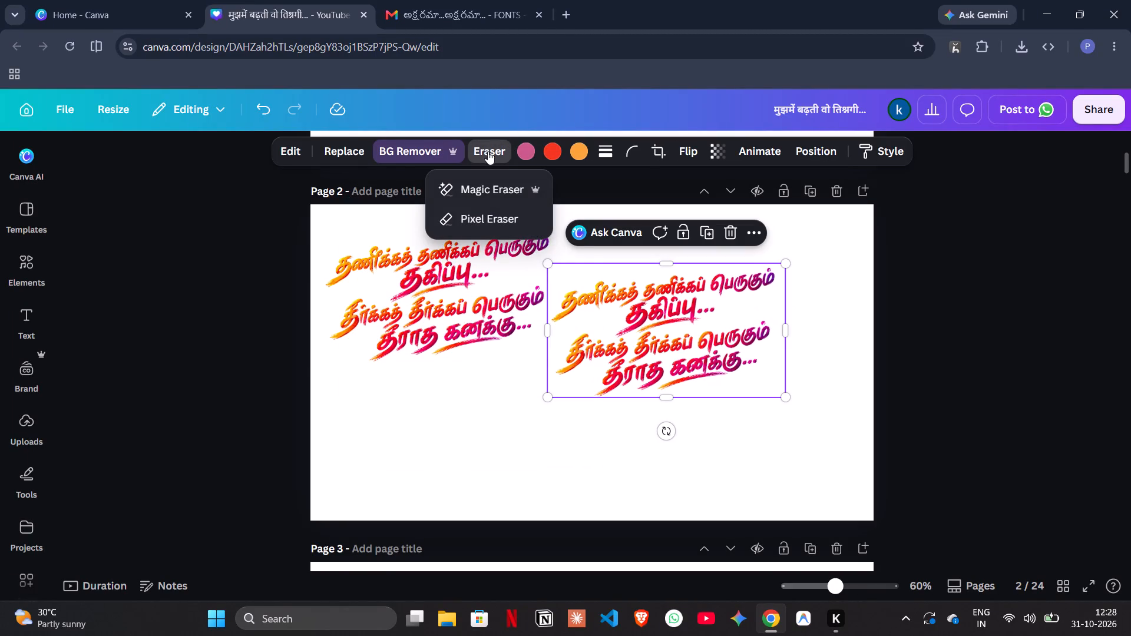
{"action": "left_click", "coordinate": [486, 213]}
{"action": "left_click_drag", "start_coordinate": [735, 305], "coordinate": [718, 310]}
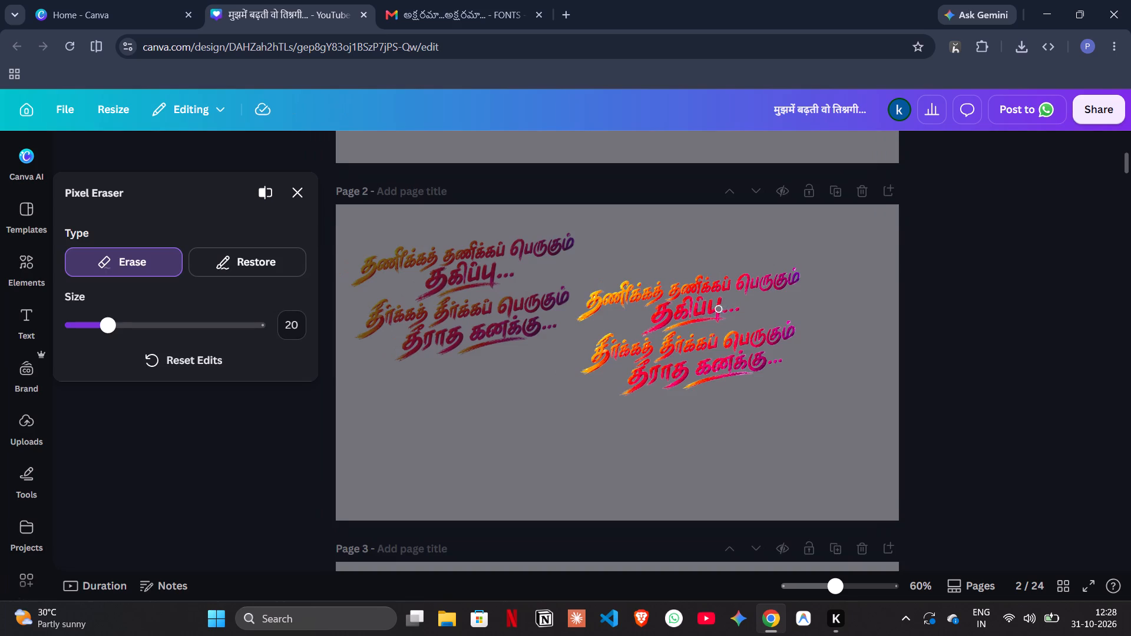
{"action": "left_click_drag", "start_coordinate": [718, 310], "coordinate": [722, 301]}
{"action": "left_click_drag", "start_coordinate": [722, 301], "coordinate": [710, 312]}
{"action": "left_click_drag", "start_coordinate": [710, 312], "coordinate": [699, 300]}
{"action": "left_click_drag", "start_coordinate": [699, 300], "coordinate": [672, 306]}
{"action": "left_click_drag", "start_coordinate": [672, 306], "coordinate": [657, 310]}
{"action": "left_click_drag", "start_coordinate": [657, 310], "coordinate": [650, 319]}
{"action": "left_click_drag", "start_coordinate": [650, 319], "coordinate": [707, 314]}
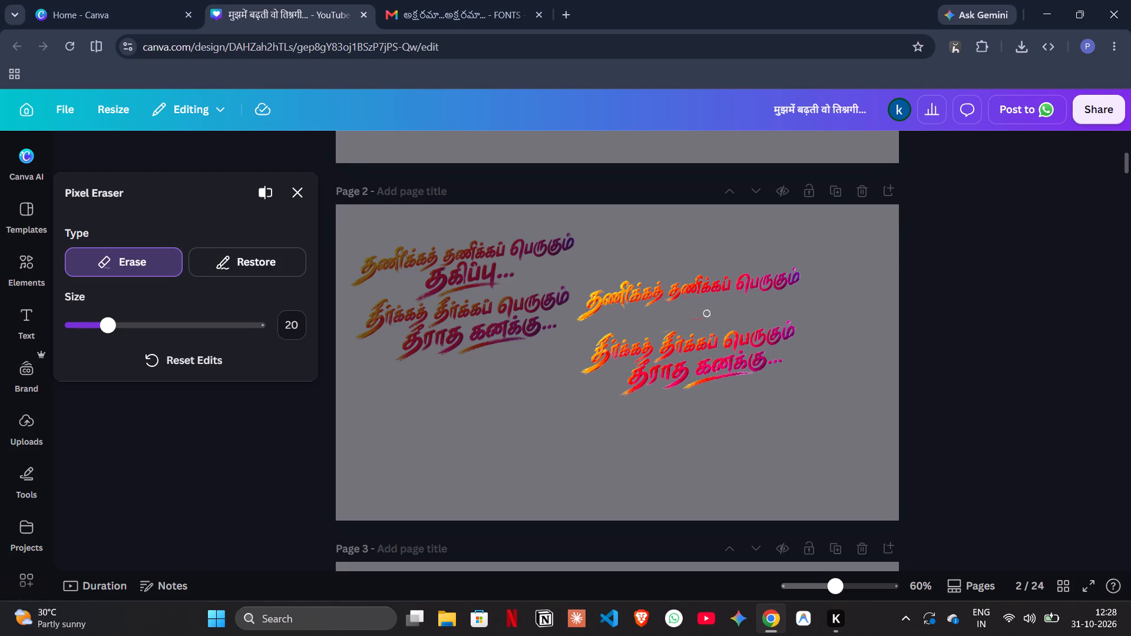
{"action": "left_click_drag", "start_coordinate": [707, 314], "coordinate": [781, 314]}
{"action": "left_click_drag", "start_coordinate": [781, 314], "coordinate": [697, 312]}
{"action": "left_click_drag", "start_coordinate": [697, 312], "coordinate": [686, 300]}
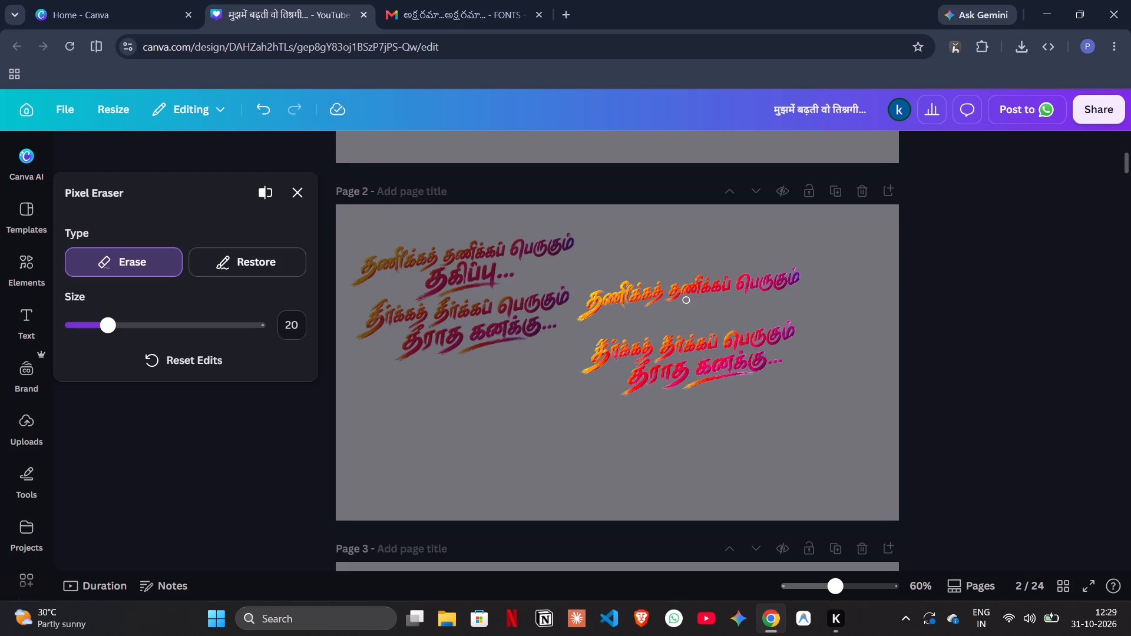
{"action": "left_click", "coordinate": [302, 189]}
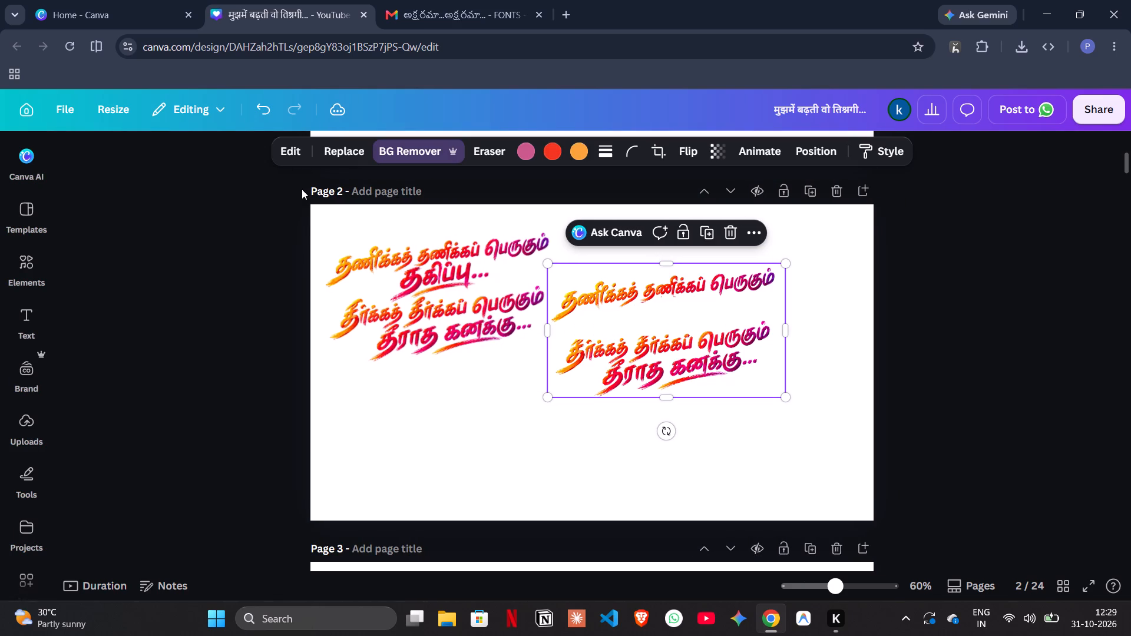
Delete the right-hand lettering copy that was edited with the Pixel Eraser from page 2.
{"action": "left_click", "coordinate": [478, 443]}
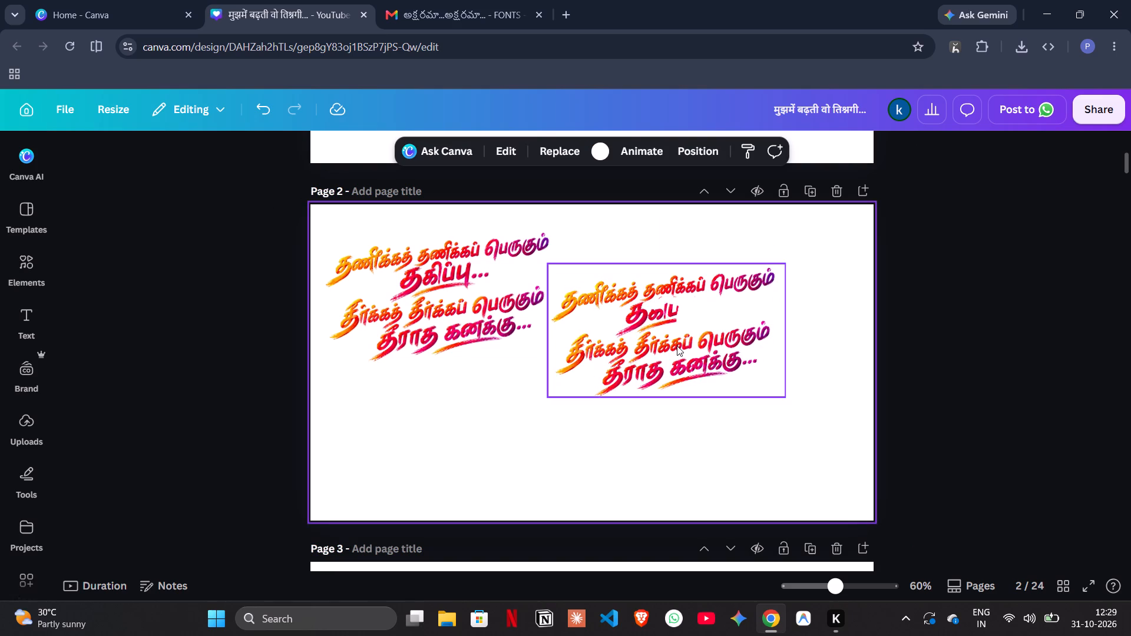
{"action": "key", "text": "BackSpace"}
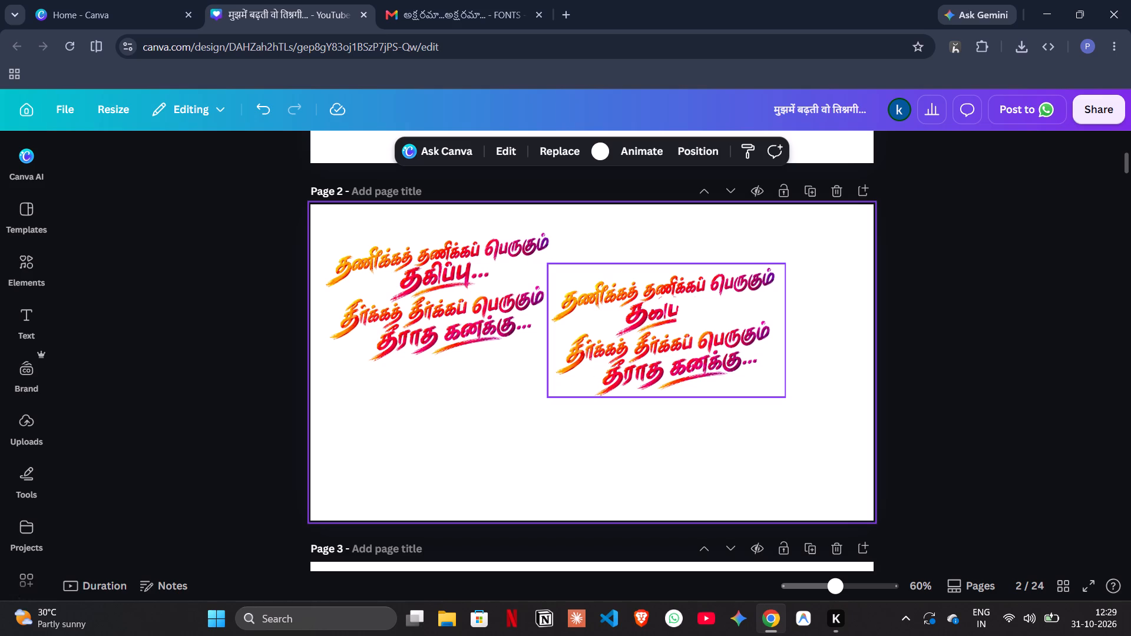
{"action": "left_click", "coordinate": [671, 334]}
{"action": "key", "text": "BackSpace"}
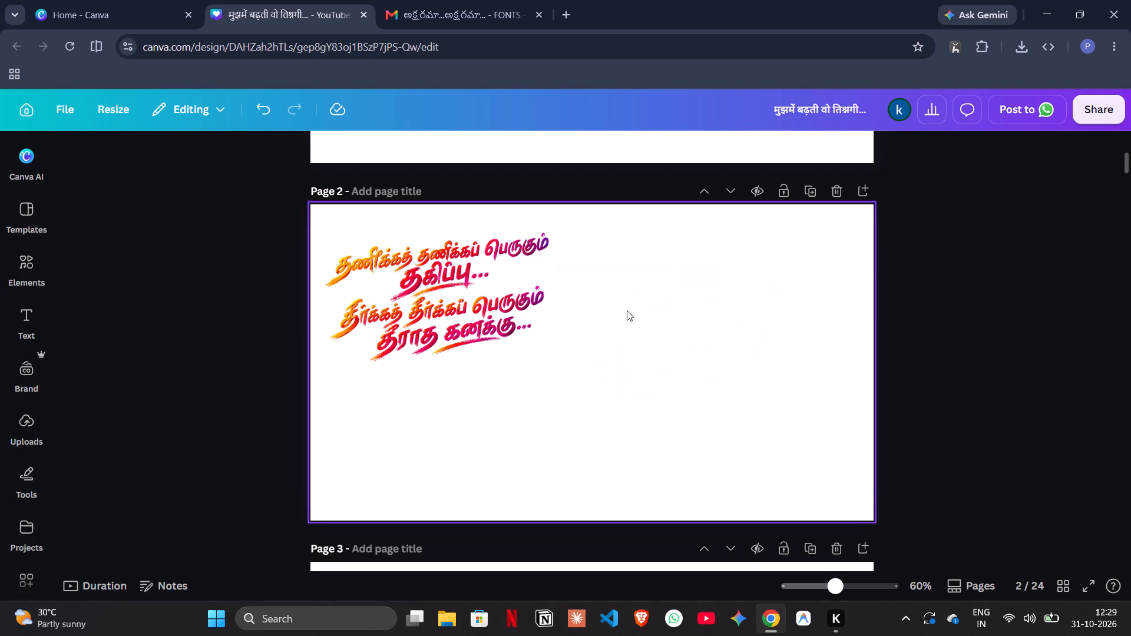
Duplicate the original Tamil lettering again and place the fresh copy beside it in the right half of page 2.
{"action": "left_click", "coordinate": [511, 280]}
{"action": "key", "text": "ctrl+d"}
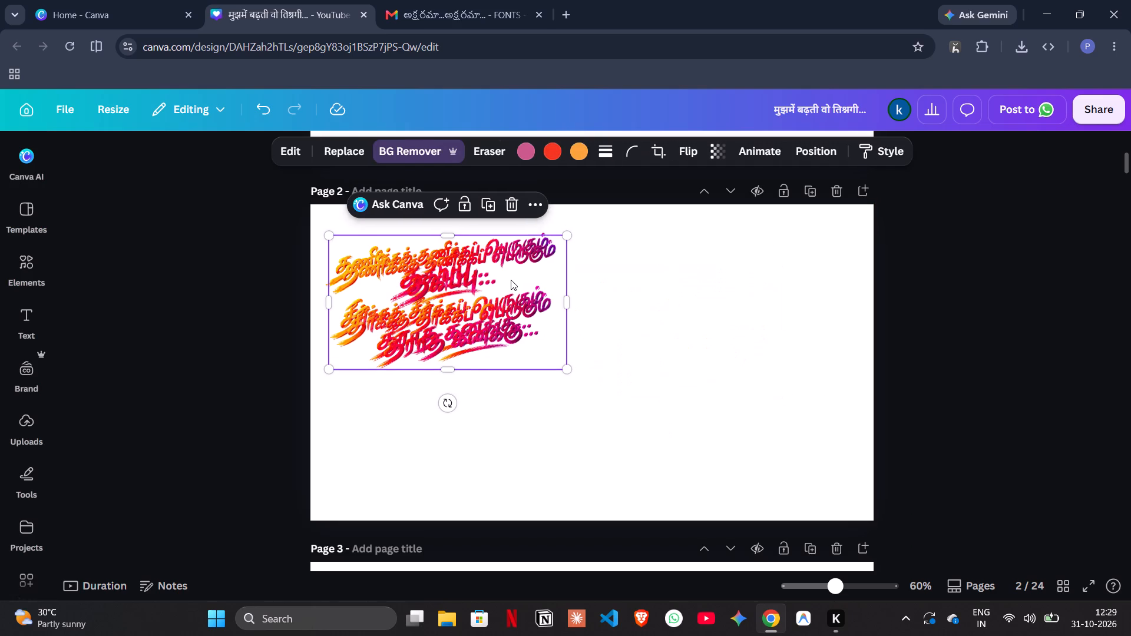
{"action": "left_click_drag", "start_coordinate": [511, 280], "coordinate": [740, 296]}
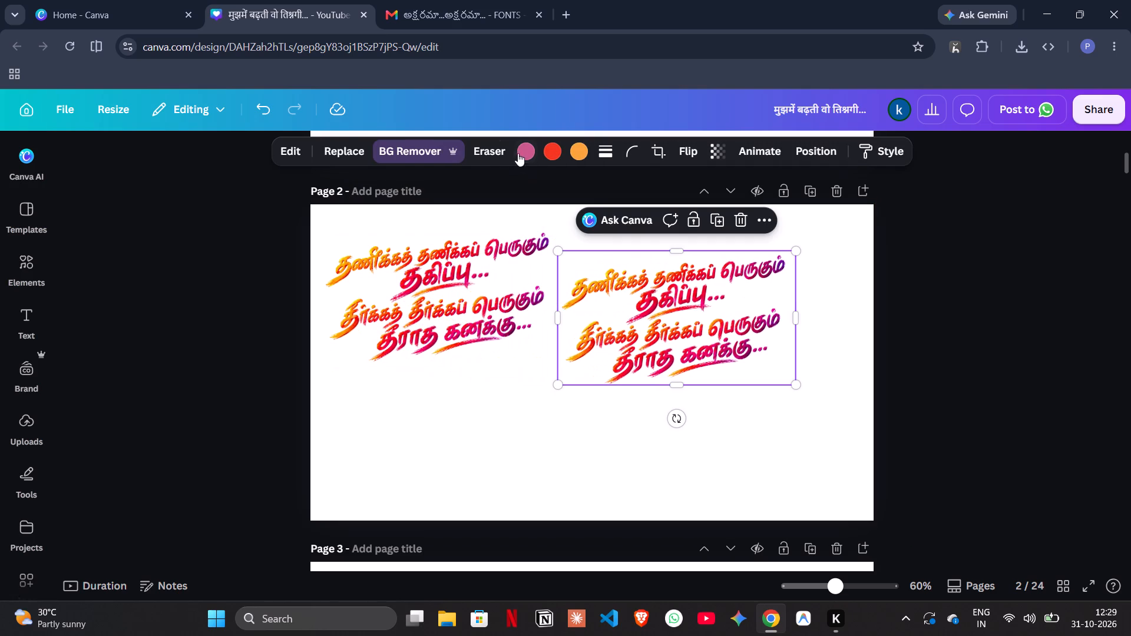
Erase "தகிப்பு..." and its underline stroke from the new copy using the Magic Eraser's Area mode at brush size 40.
{"action": "left_click", "coordinate": [503, 148]}
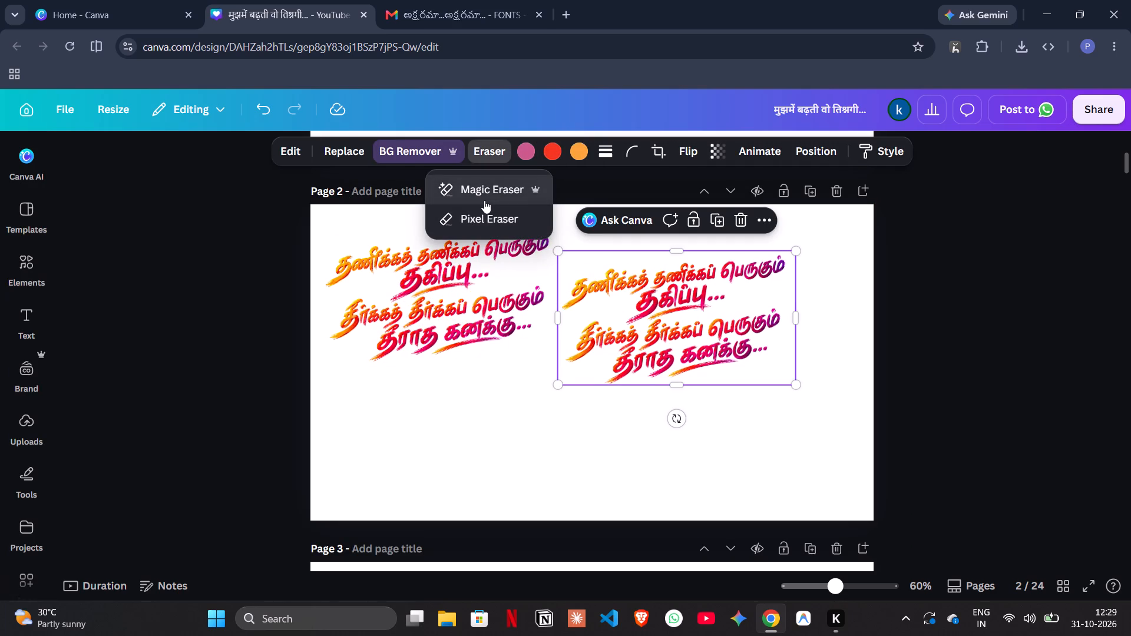
{"action": "left_click", "coordinate": [484, 200]}
{"action": "left_click_drag", "start_coordinate": [716, 304], "coordinate": [690, 309]}
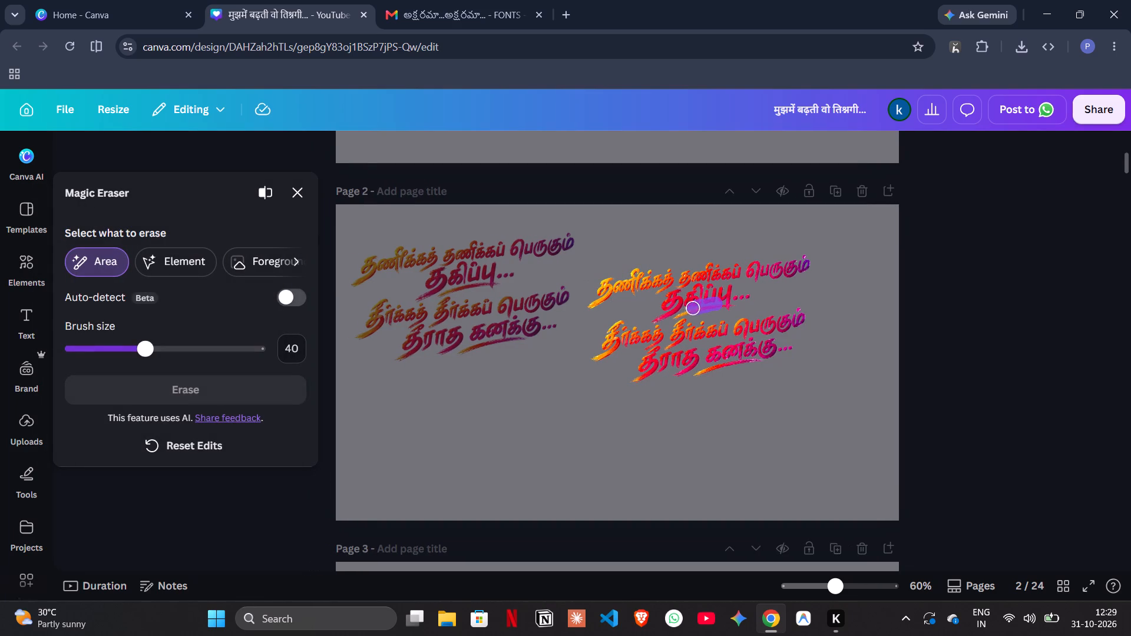
{"action": "left_click_drag", "start_coordinate": [690, 309], "coordinate": [746, 301]}
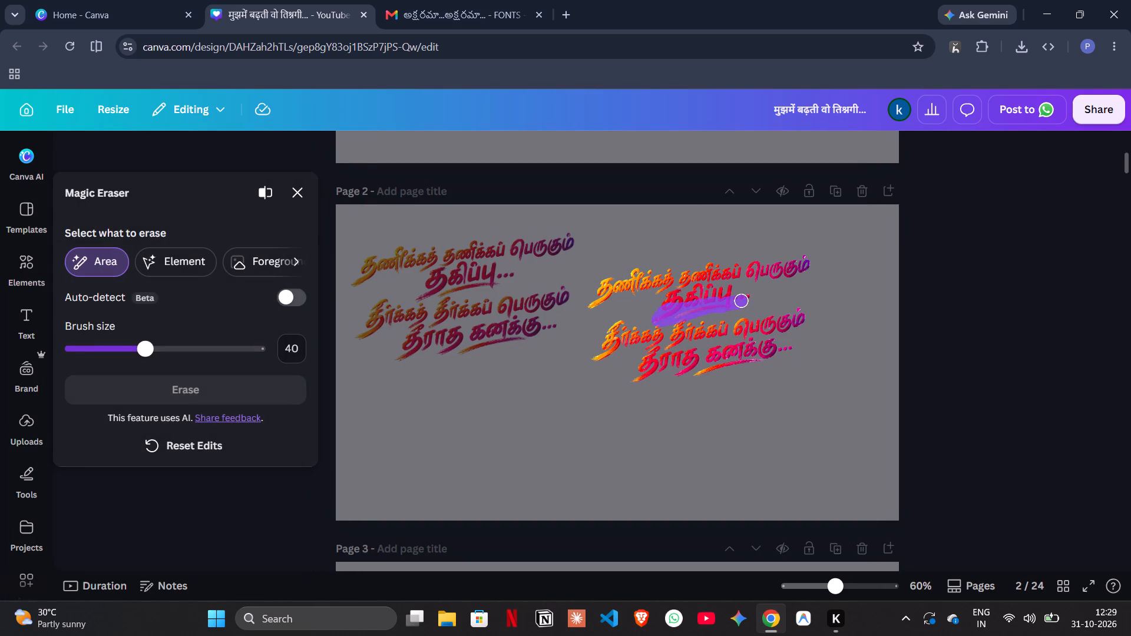
{"action": "left_click_drag", "start_coordinate": [746, 301], "coordinate": [720, 297]}
{"action": "left_click_drag", "start_coordinate": [720, 297], "coordinate": [699, 291]}
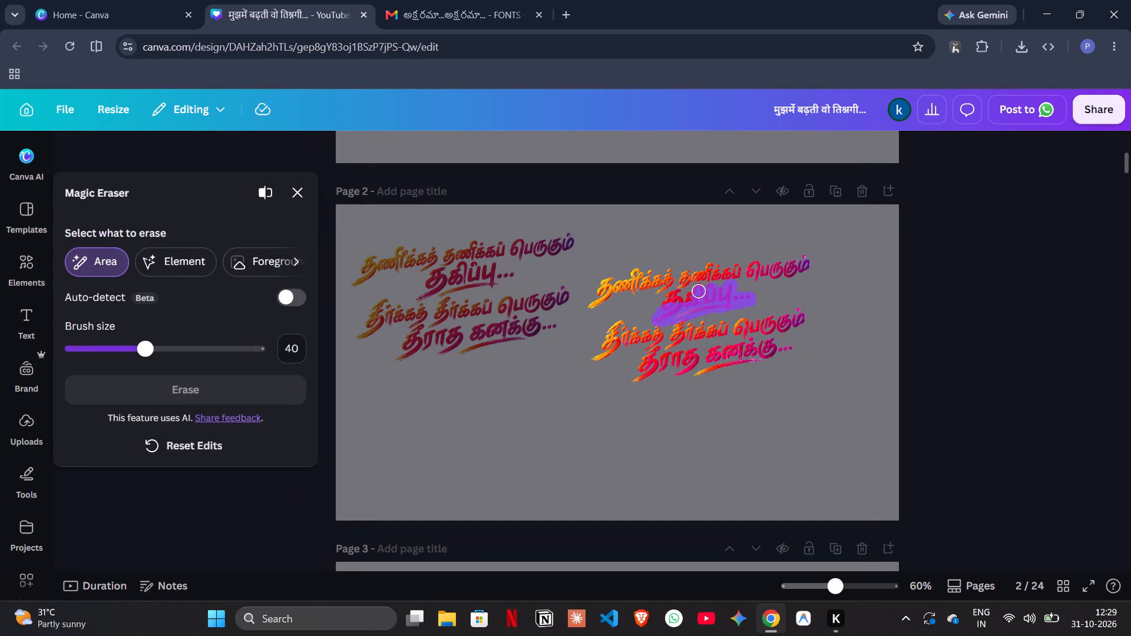
{"action": "left_click_drag", "start_coordinate": [699, 291], "coordinate": [670, 298]}
{"action": "left_click_drag", "start_coordinate": [670, 298], "coordinate": [712, 307]}
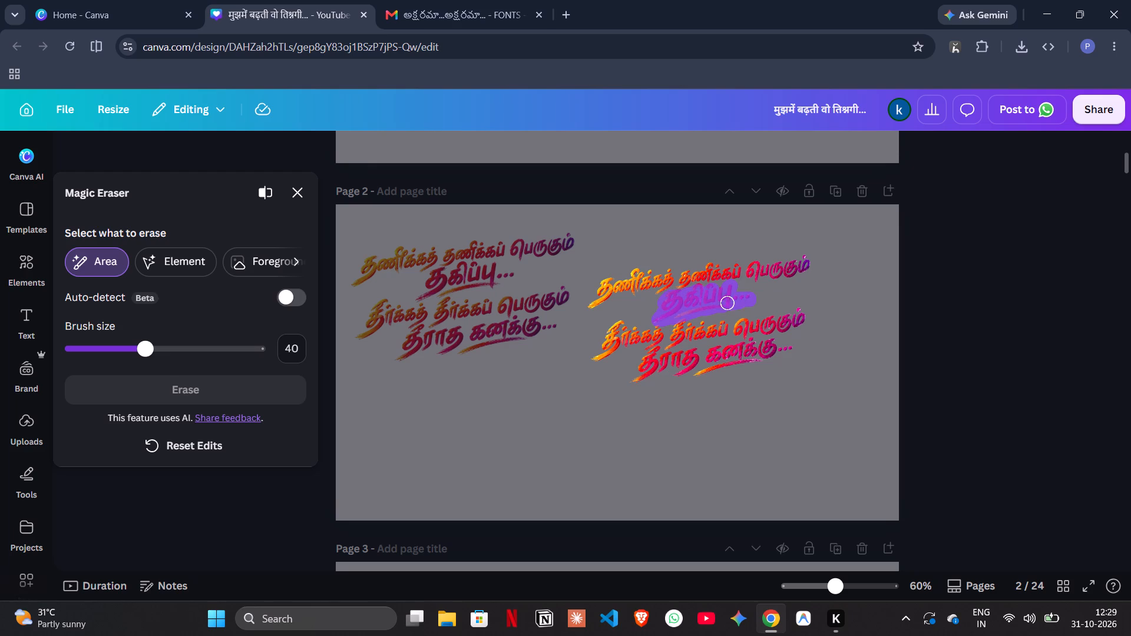
{"action": "left_click_drag", "start_coordinate": [712, 307], "coordinate": [703, 292]}
{"action": "left_click_drag", "start_coordinate": [703, 292], "coordinate": [704, 294]}
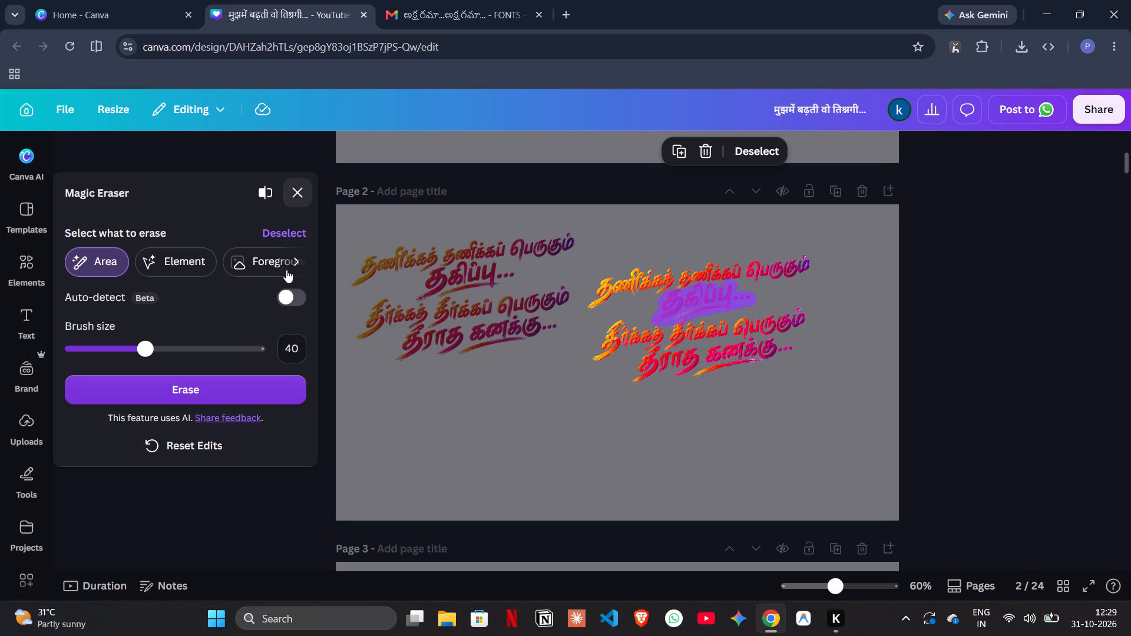
{"action": "left_click", "coordinate": [233, 391]}
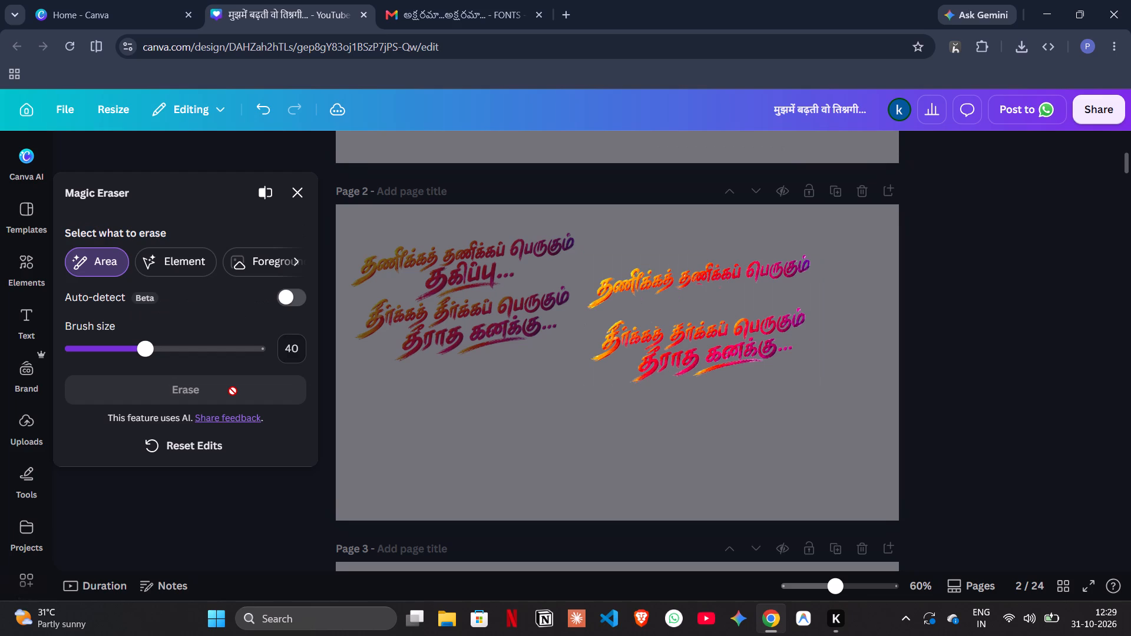
{"action": "left_click", "coordinate": [300, 186]}
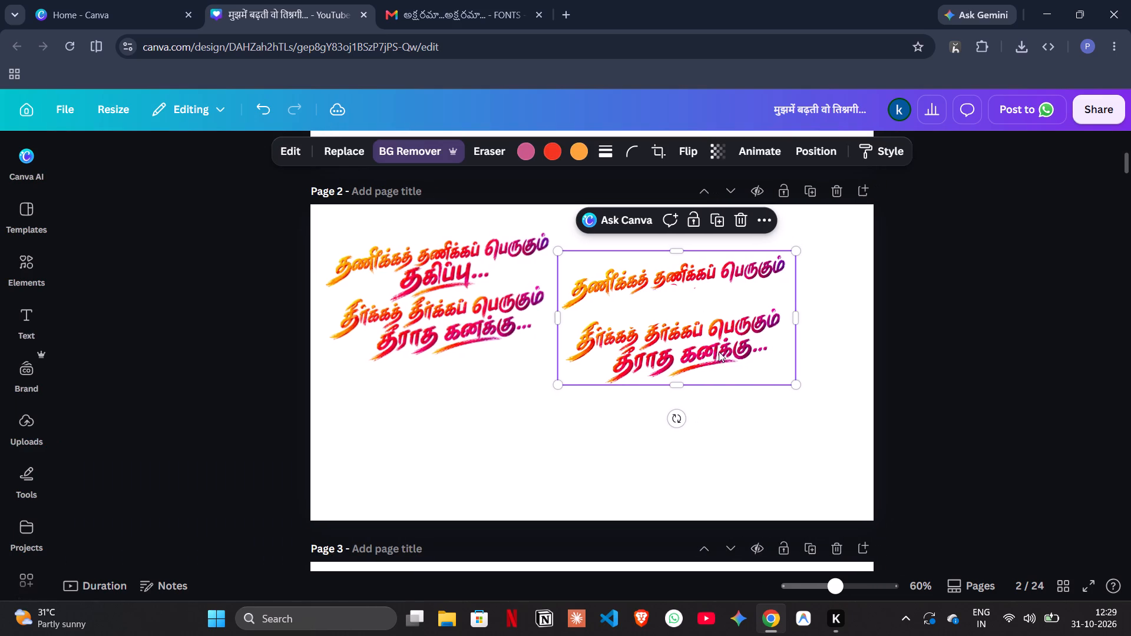
Crop the right-hand lettering copy from its bottom edge to just below the first line, about 132 high.
{"action": "left_click_drag", "start_coordinate": [686, 387], "coordinate": [713, 314]}
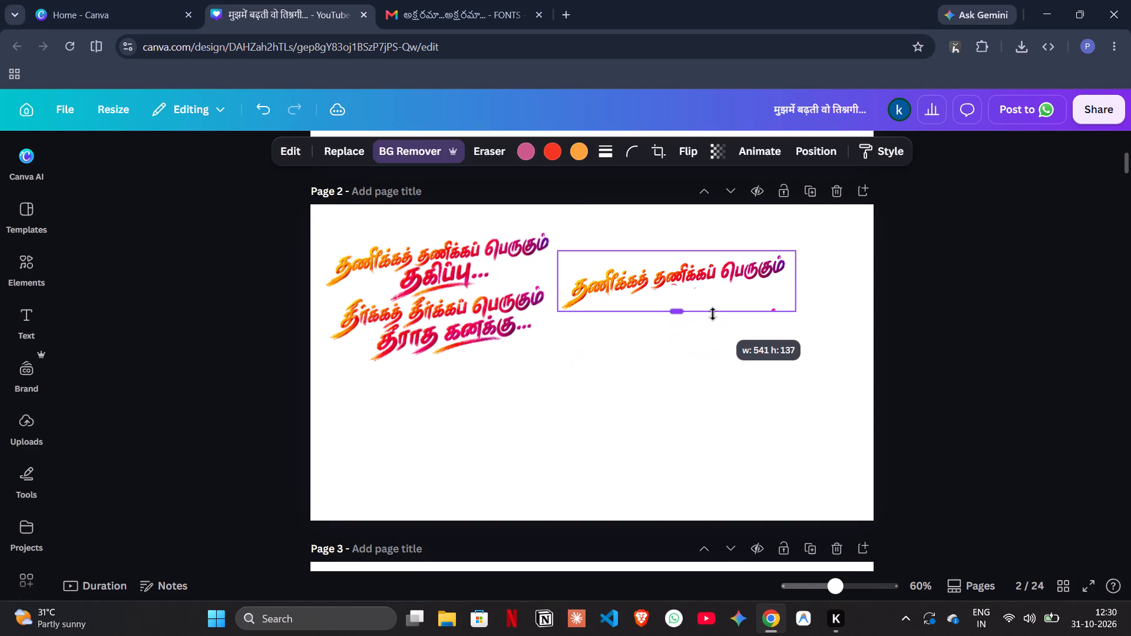
{"action": "left_click_drag", "start_coordinate": [713, 314], "coordinate": [714, 312]}
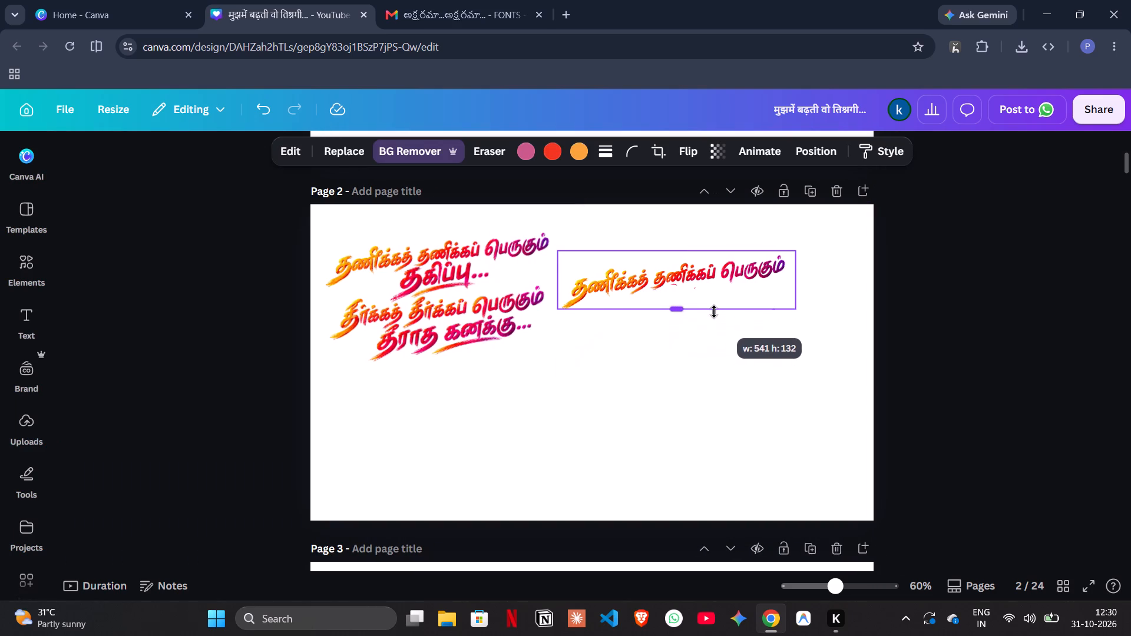
{"action": "left_click_drag", "start_coordinate": [714, 312], "coordinate": [713, 311]}
{"action": "left_click", "coordinate": [638, 366]}
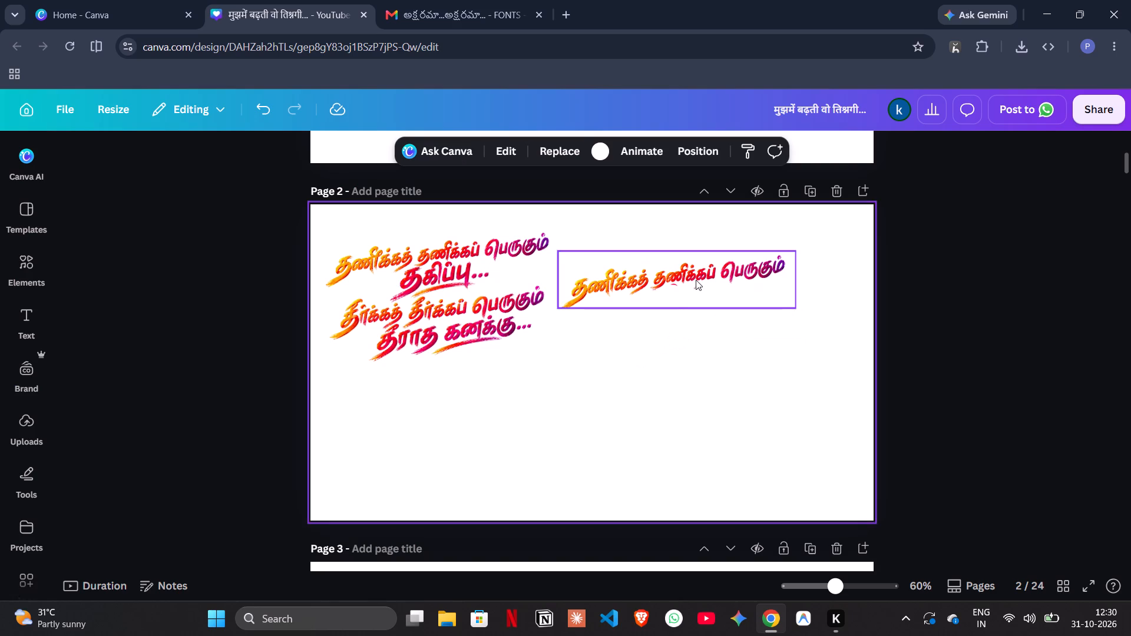
Move the cropped first-line lettering into the upper-right corner area of page 2.
{"action": "left_click_drag", "start_coordinate": [696, 280], "coordinate": [756, 254]}
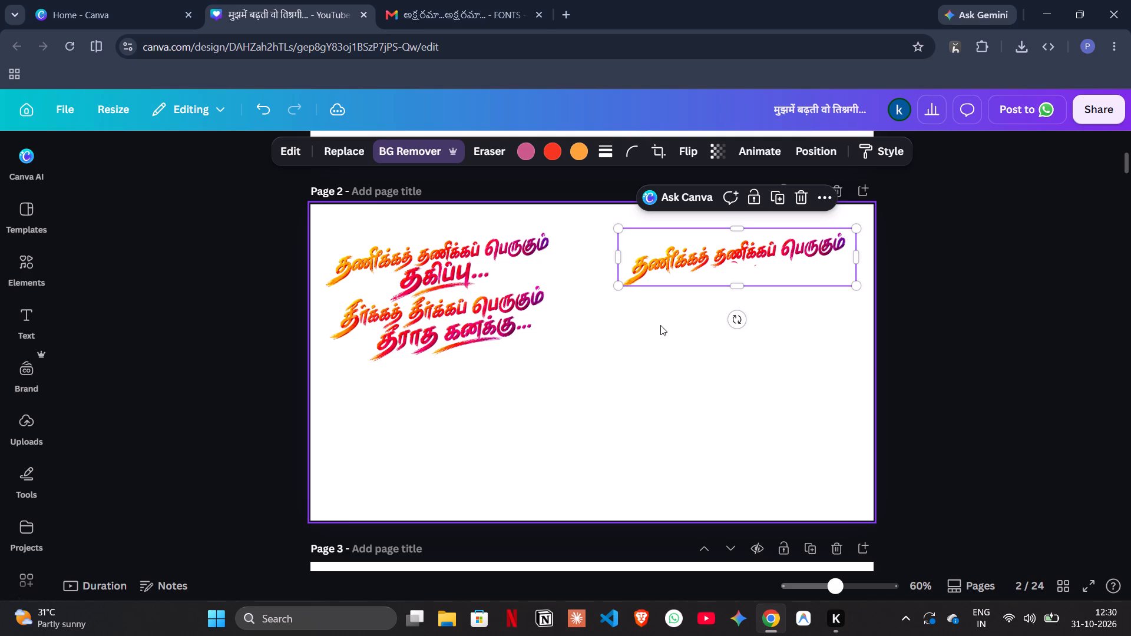
Duplicate the original Tamil lettering and place the copy below it at the bottom centre-left of page 2.
{"action": "left_click", "coordinate": [484, 302]}
{"action": "key", "text": "ctrl+d"}
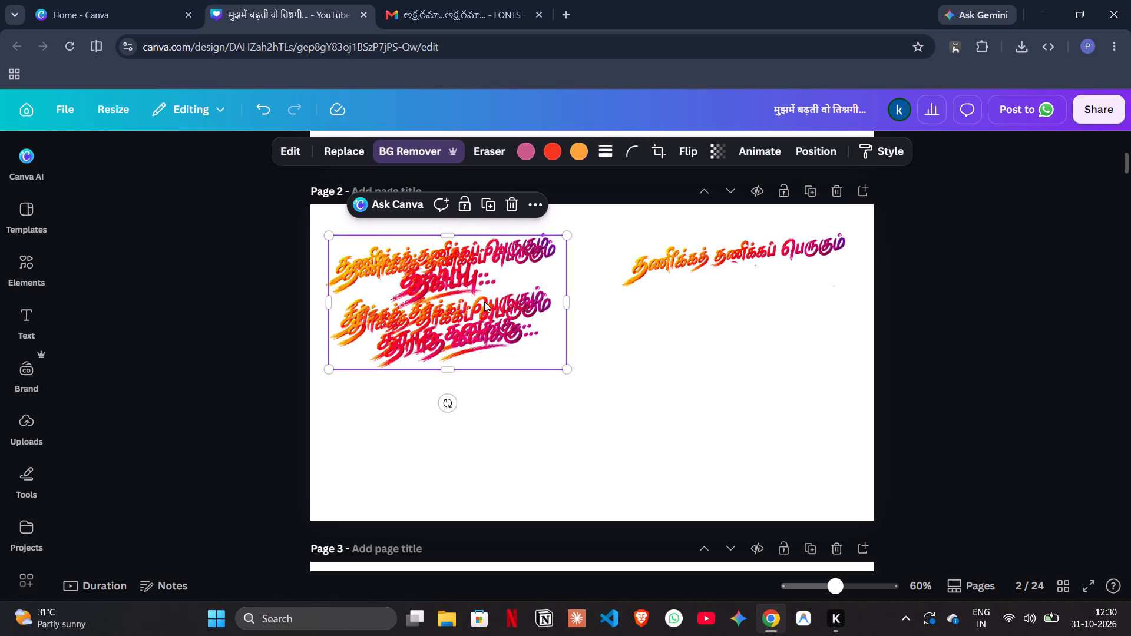
{"action": "left_click_drag", "start_coordinate": [484, 302], "coordinate": [550, 435]}
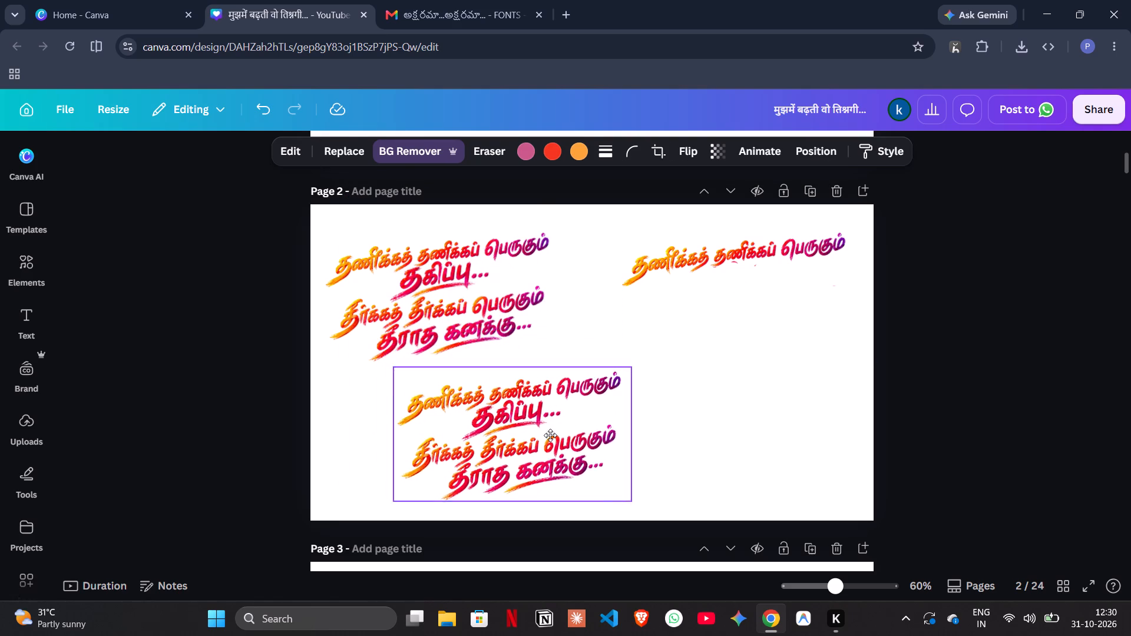
{"action": "left_click_drag", "start_coordinate": [550, 435], "coordinate": [553, 450]}
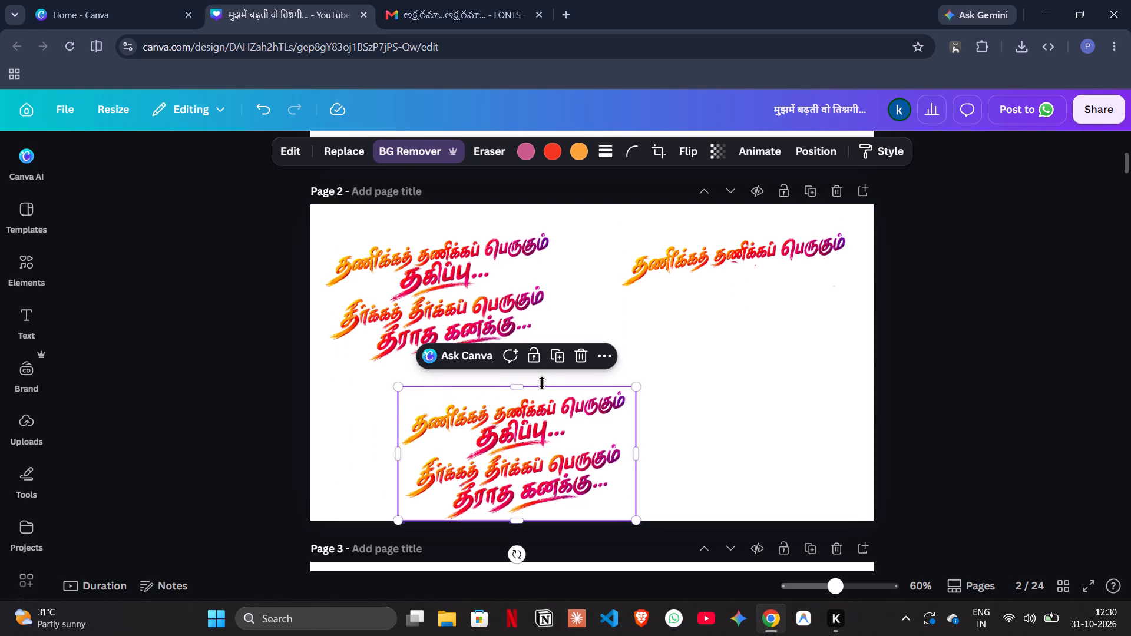
Crop the new lettering copy from its top and bottom edges to a band around "தகிப்பு...", about 117 high.
{"action": "left_click_drag", "start_coordinate": [537, 387], "coordinate": [537, 417]}
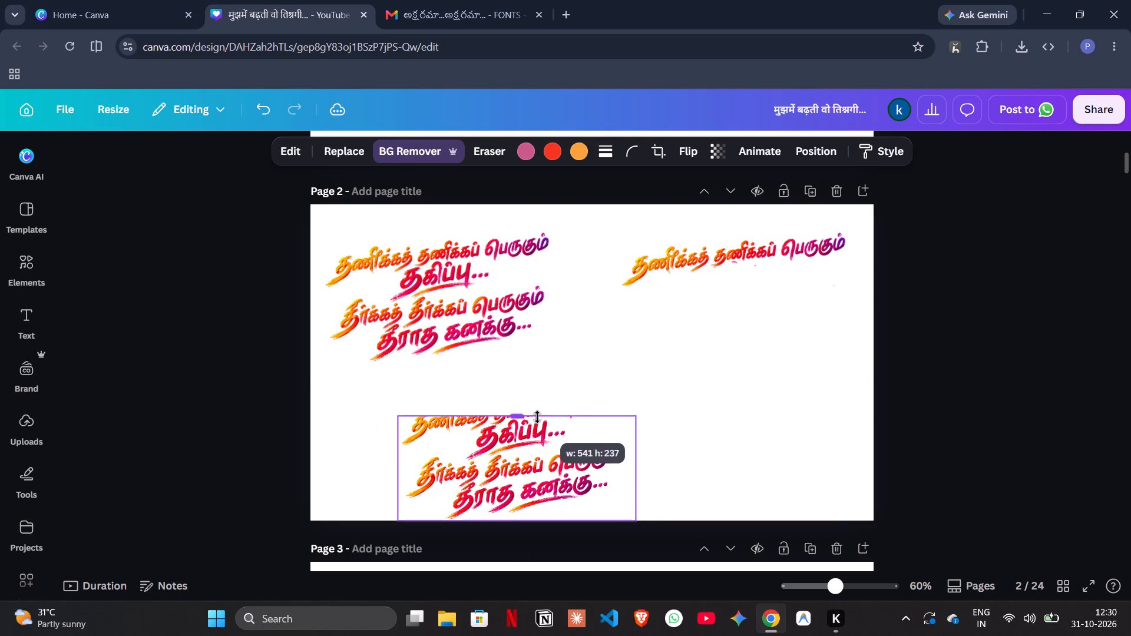
{"action": "left_click_drag", "start_coordinate": [537, 417], "coordinate": [537, 418]}
{"action": "scroll", "coordinate": [600, 416], "scroll_direction": "down", "scroll_amount": 1}
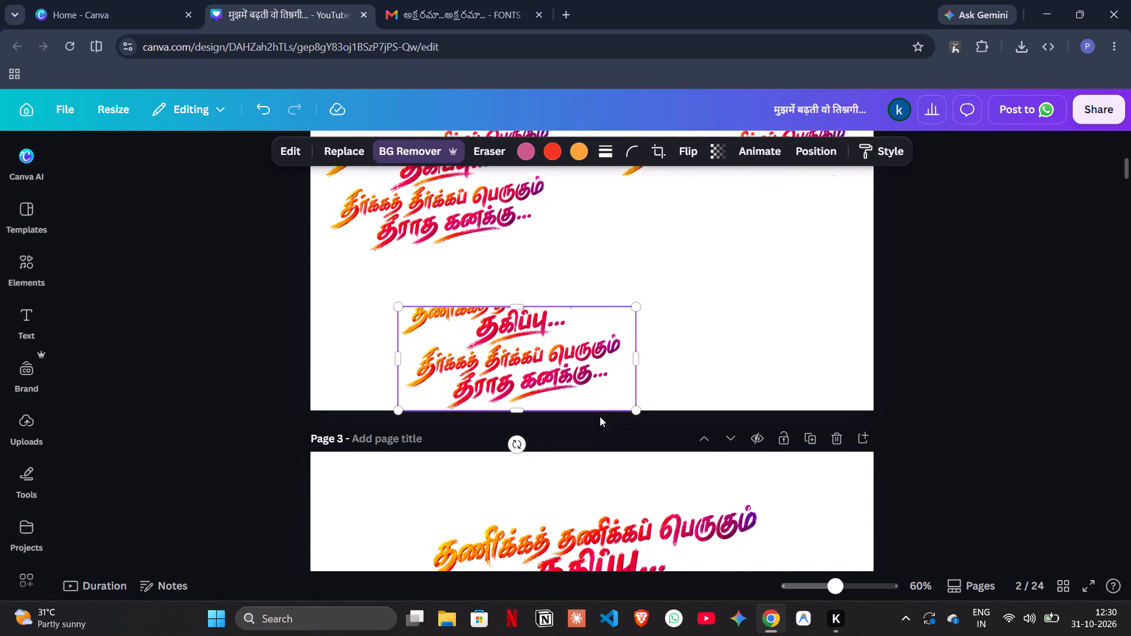
{"action": "scroll", "coordinate": [600, 416], "scroll_direction": "down", "scroll_amount": 1}
{"action": "left_click_drag", "start_coordinate": [522, 397], "coordinate": [525, 337]}
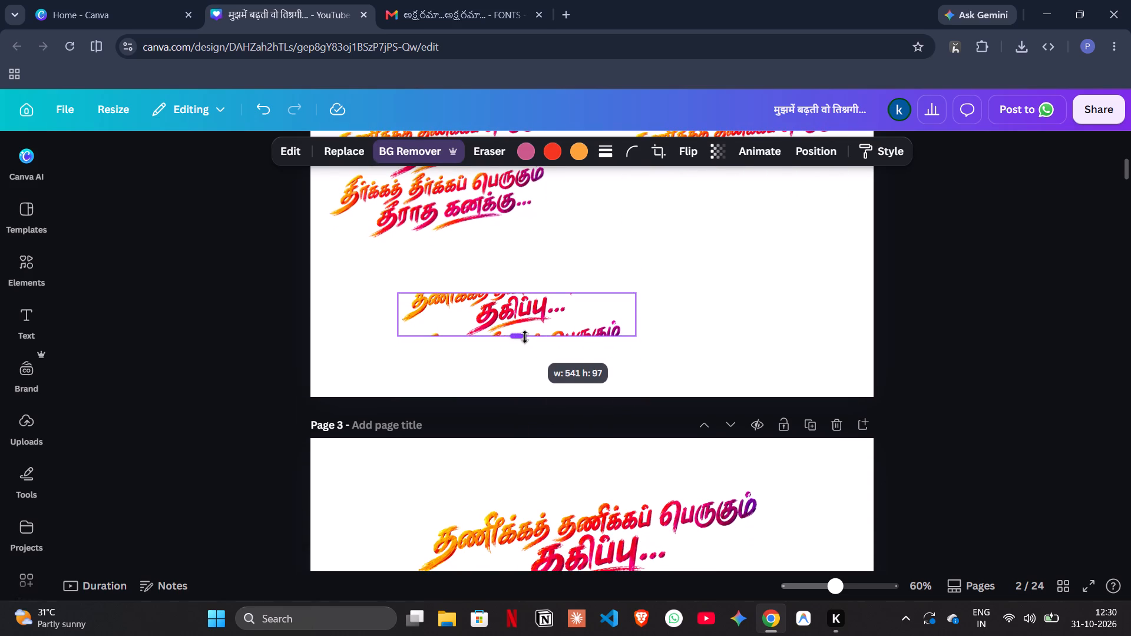
{"action": "left_click_drag", "start_coordinate": [525, 337], "coordinate": [524, 346]}
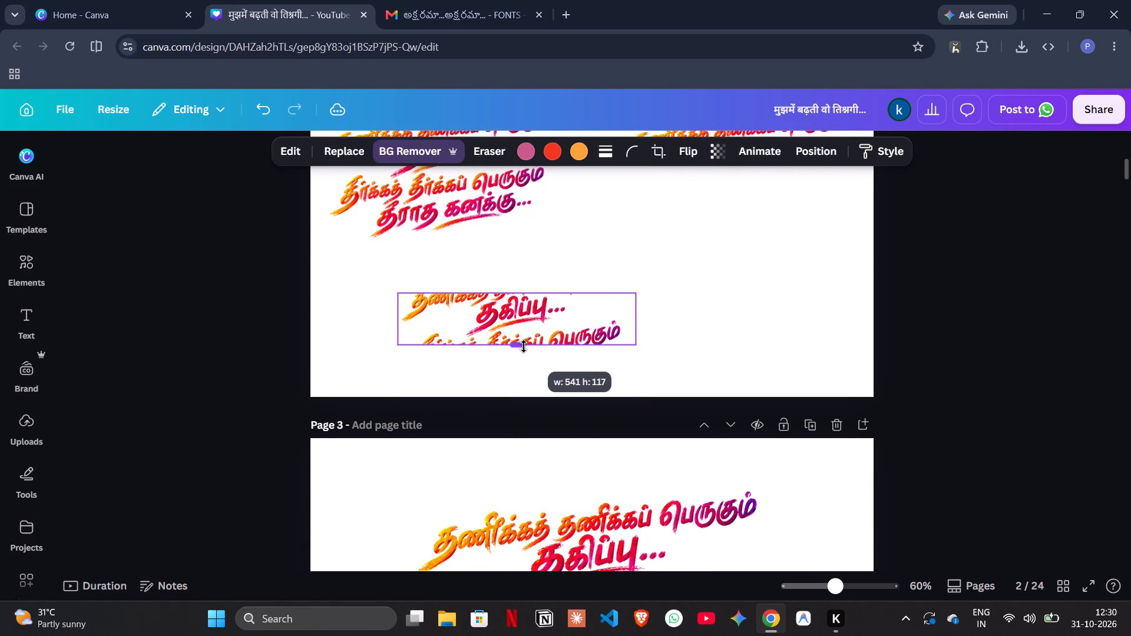
{"action": "left_click_drag", "start_coordinate": [524, 346], "coordinate": [524, 347]}
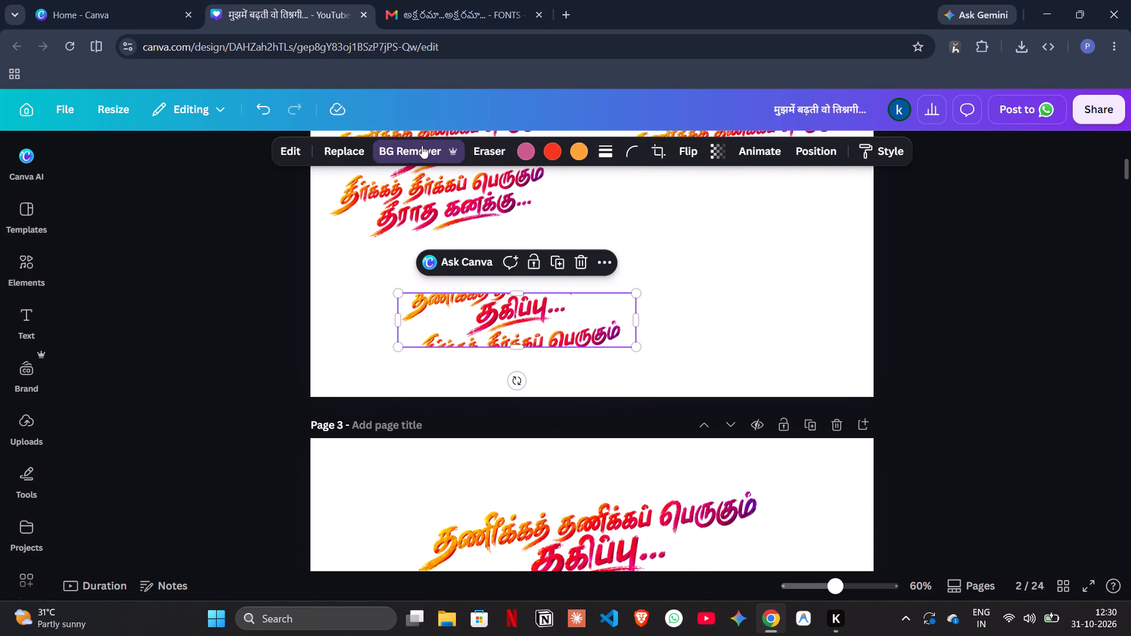
Erase the first line's opening word and the third line's lettering around "தகிப்பு..." using the Magic Eraser's Area mode at brush size 40.
{"action": "left_click", "coordinate": [479, 142]}
{"action": "left_click", "coordinate": [481, 188]}
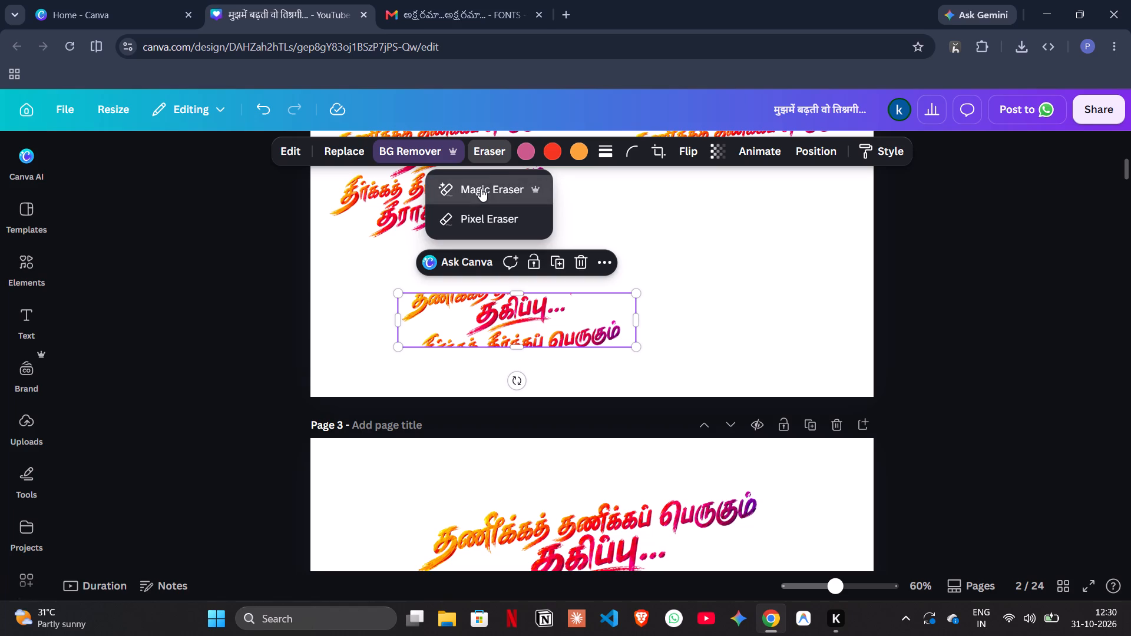
{"action": "left_click_drag", "start_coordinate": [480, 299], "coordinate": [504, 299]}
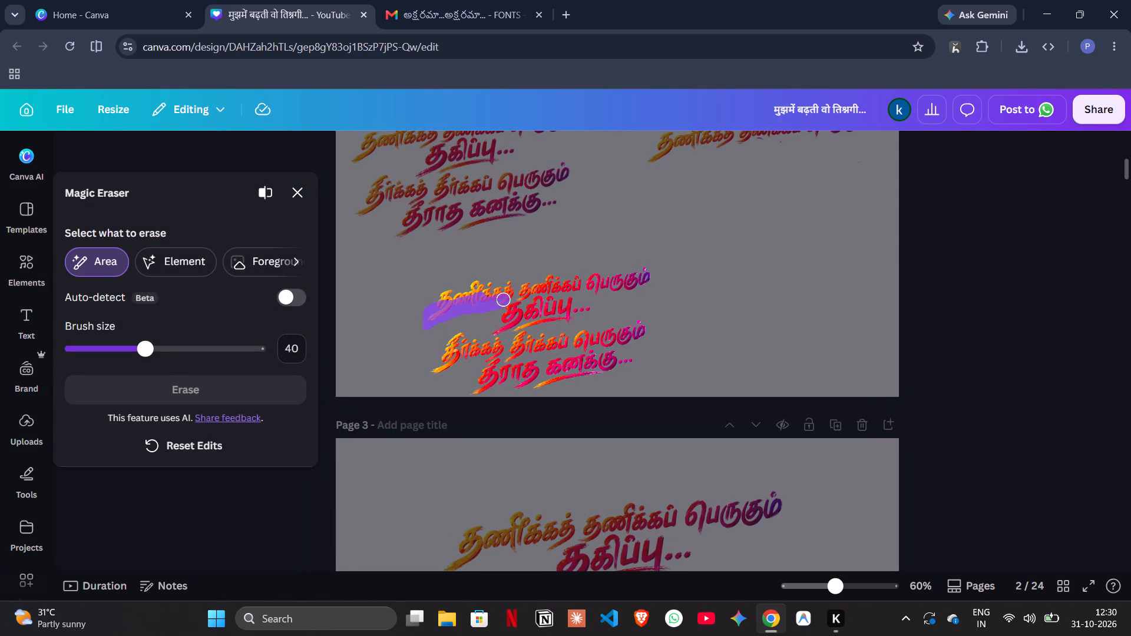
{"action": "left_click_drag", "start_coordinate": [504, 299], "coordinate": [515, 292]}
{"action": "left_click_drag", "start_coordinate": [515, 292], "coordinate": [437, 302]}
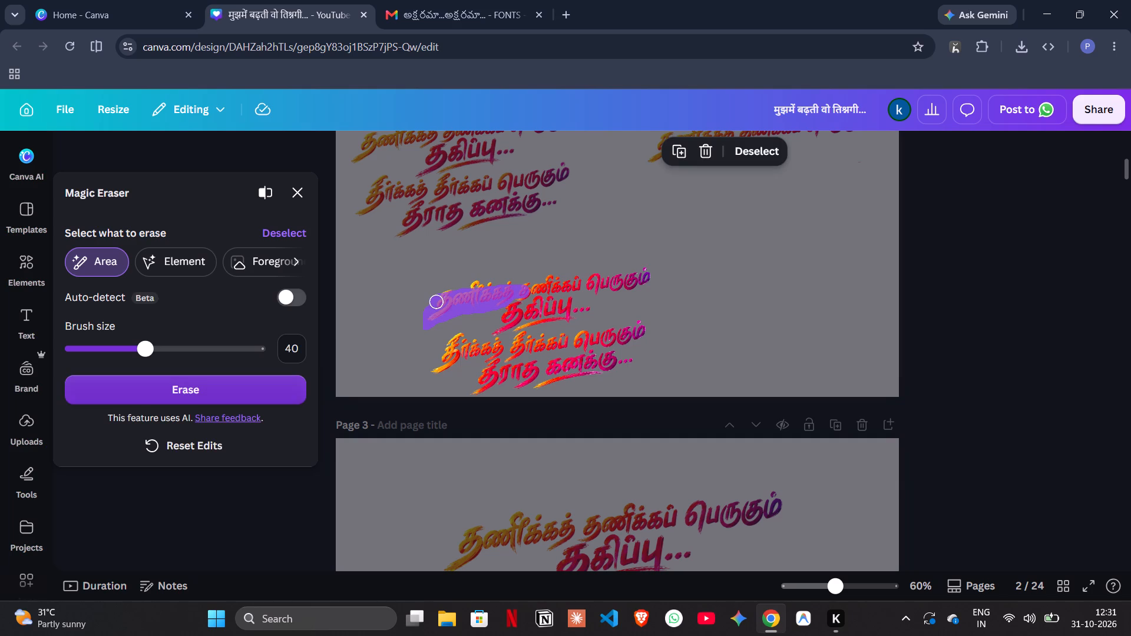
{"action": "left_click_drag", "start_coordinate": [454, 337], "coordinate": [513, 339]}
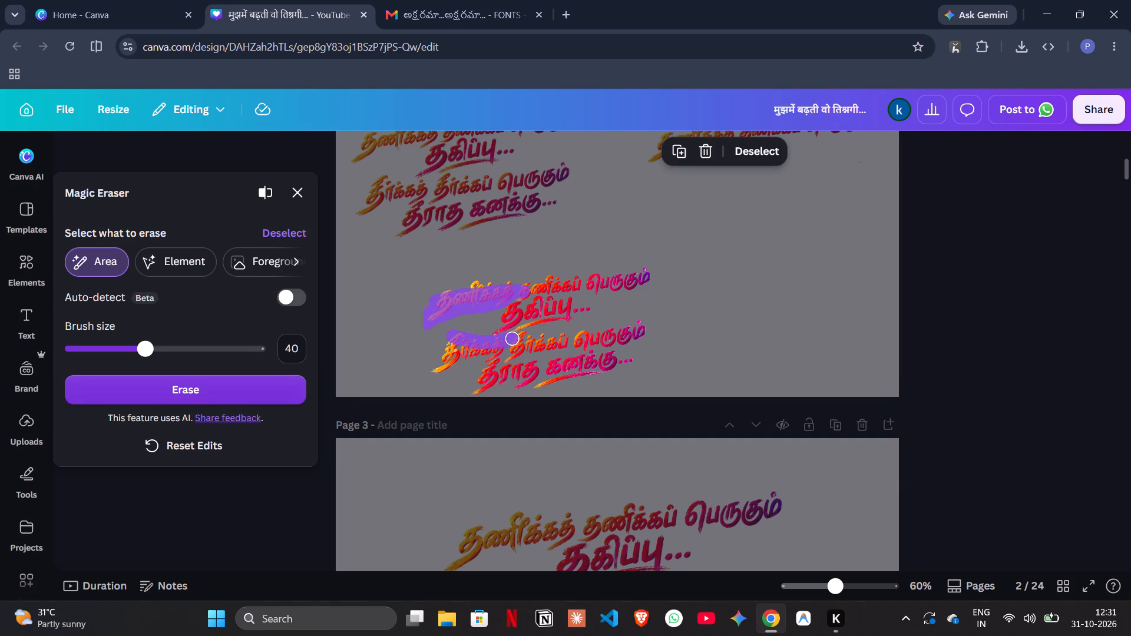
{"action": "left_click_drag", "start_coordinate": [513, 339], "coordinate": [650, 326]}
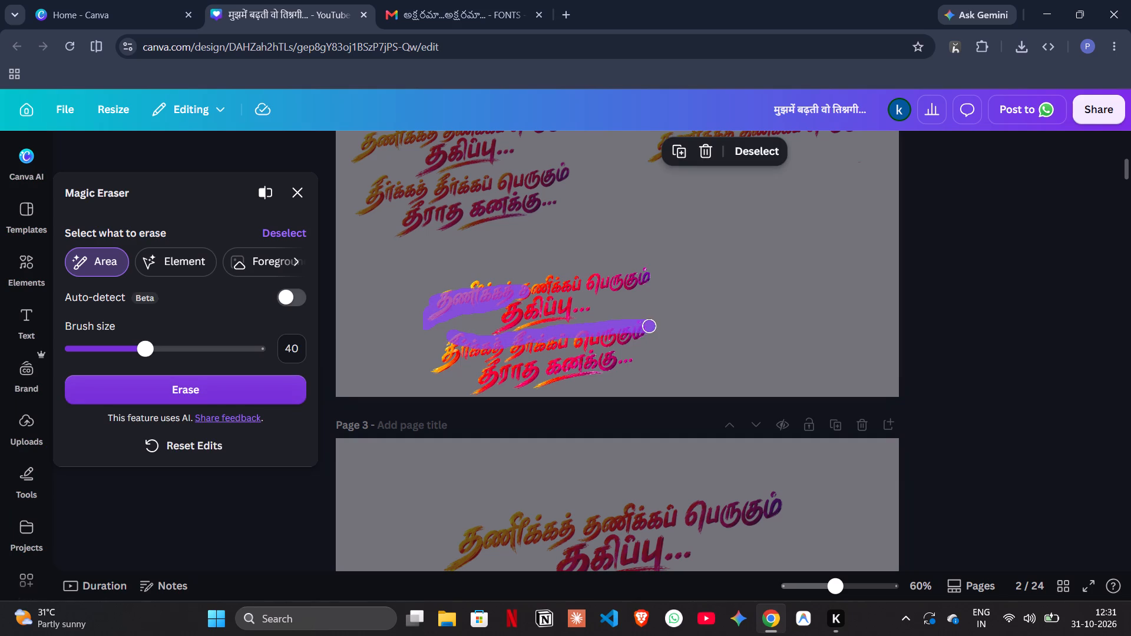
{"action": "left_click_drag", "start_coordinate": [650, 326], "coordinate": [481, 350]}
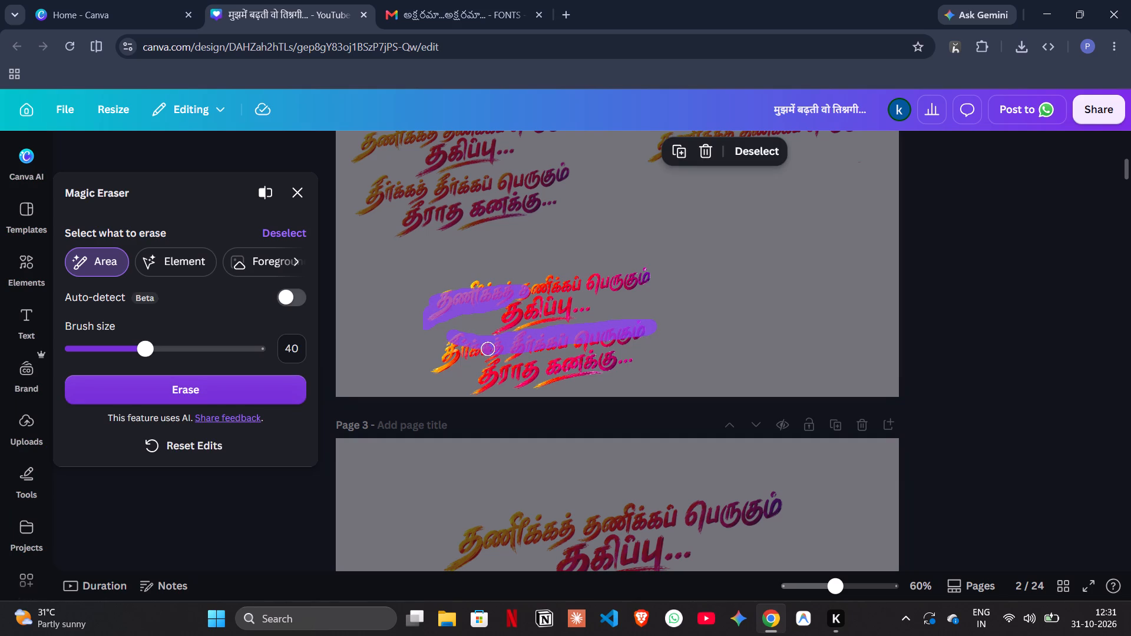
{"action": "left_click_drag", "start_coordinate": [481, 350], "coordinate": [452, 350]}
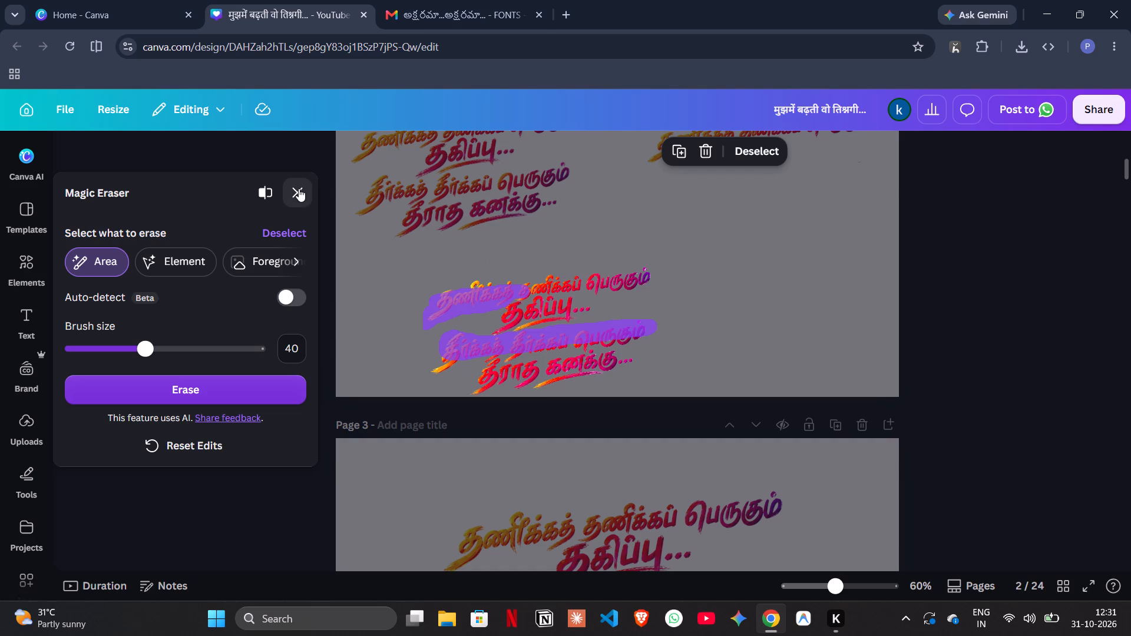
{"action": "left_click", "coordinate": [235, 390]}
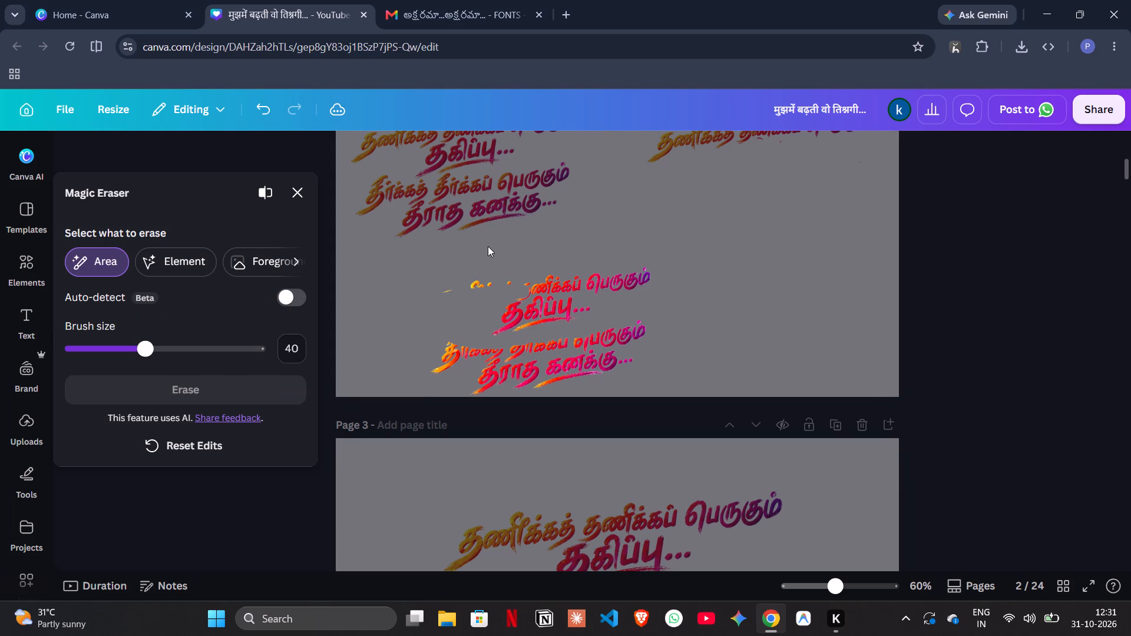
{"action": "left_click", "coordinate": [297, 192]}
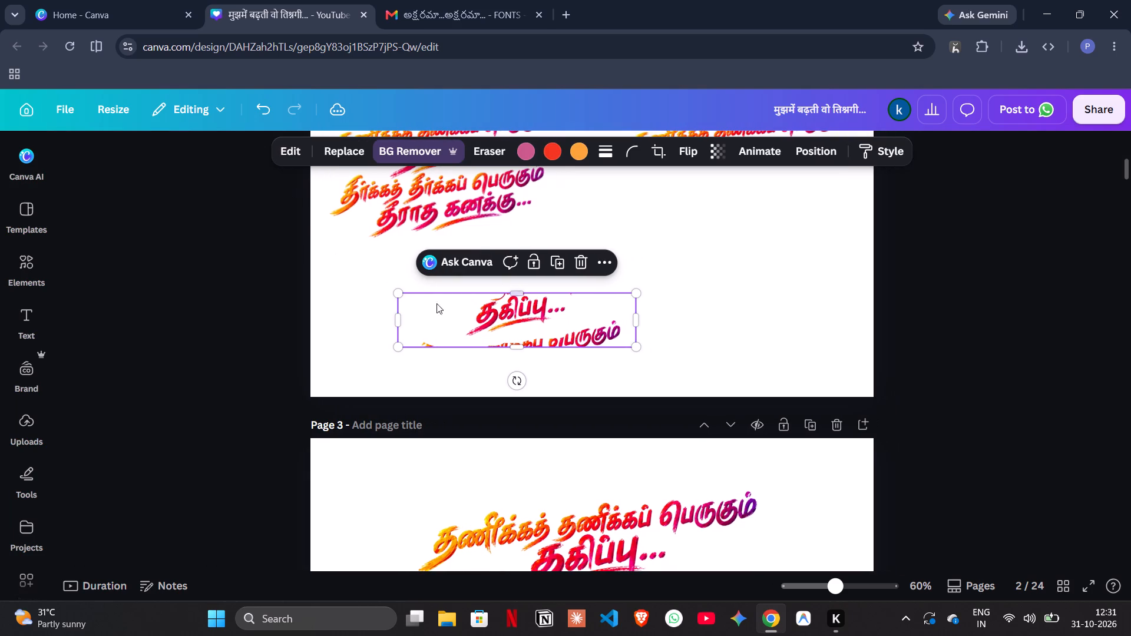
Crop the copy tightly on all four sides so that only "தகிப்பு..." and its underline stroke remain.
{"action": "left_click_drag", "start_coordinate": [518, 344], "coordinate": [524, 333]}
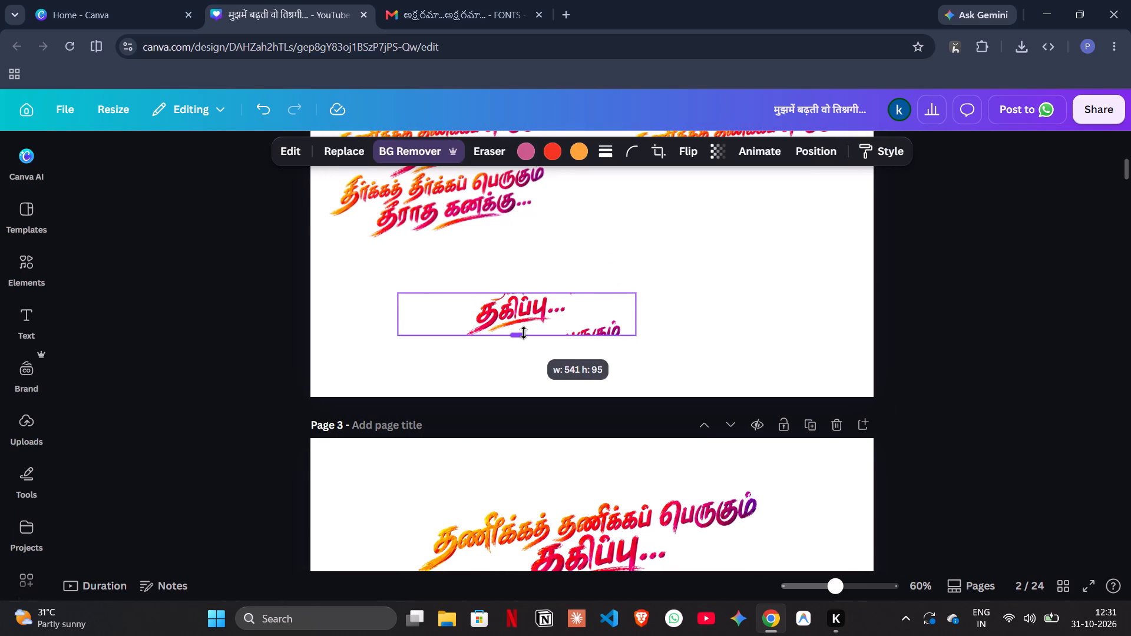
{"action": "left_click_drag", "start_coordinate": [524, 333], "coordinate": [522, 336]}
{"action": "left_click_drag", "start_coordinate": [637, 314], "coordinate": [561, 310]}
{"action": "left_click", "coordinate": [561, 310]}
{"action": "left_click_drag", "start_coordinate": [561, 310], "coordinate": [569, 310]}
{"action": "left_click", "coordinate": [588, 317]}
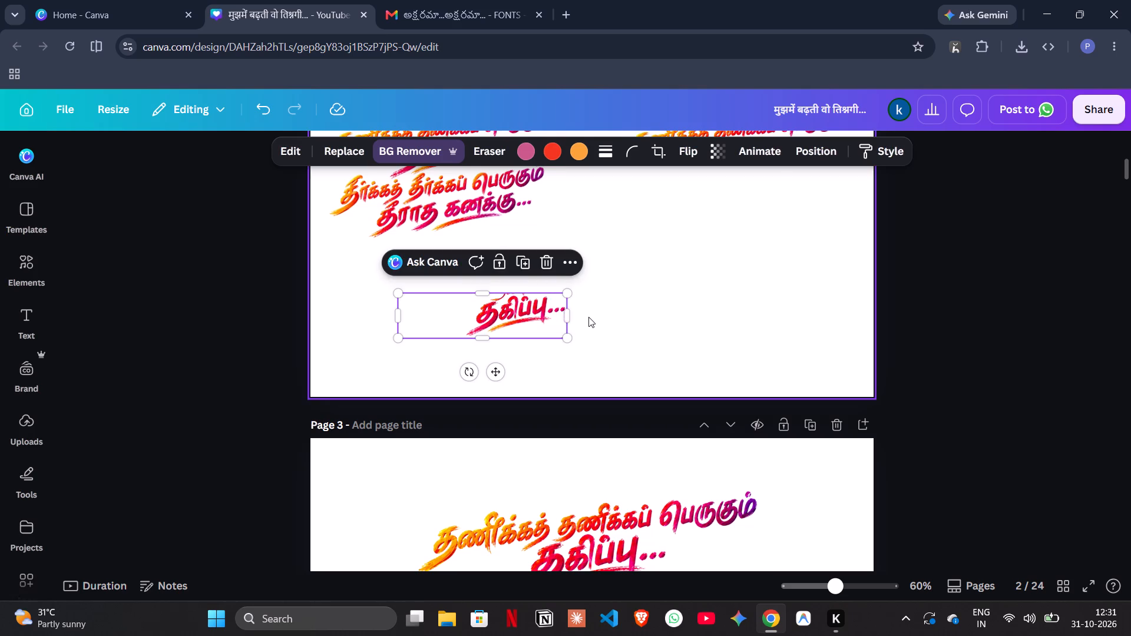
{"action": "left_click", "coordinate": [518, 316]}
{"action": "left_click", "coordinate": [489, 291]}
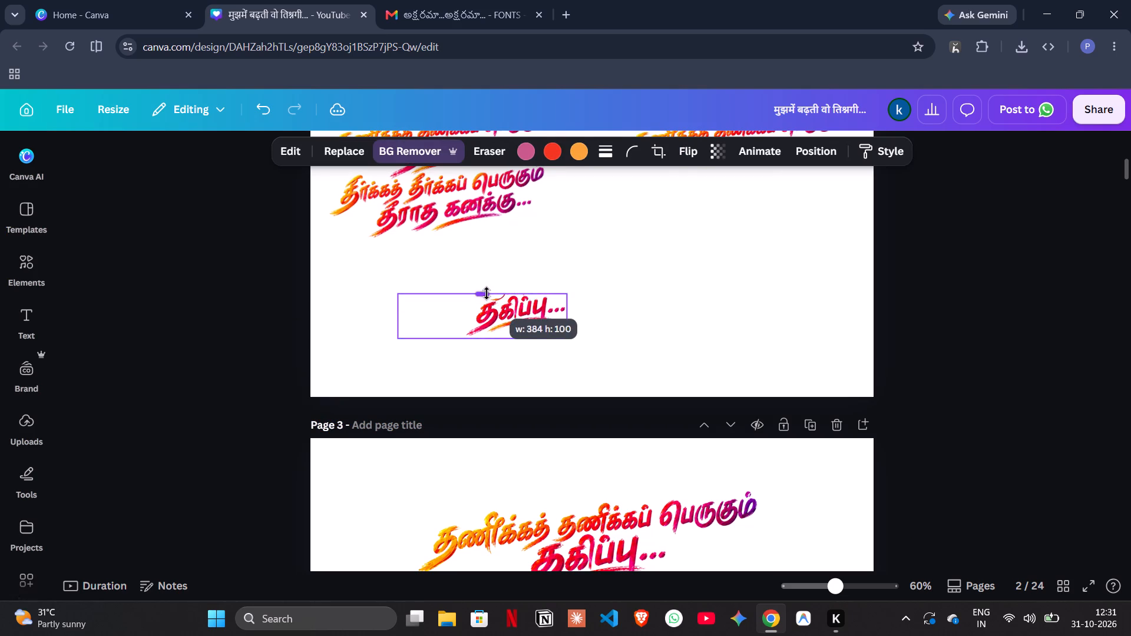
{"action": "left_click_drag", "start_coordinate": [401, 318], "coordinate": [469, 319]}
{"action": "left_click", "coordinate": [419, 320]}
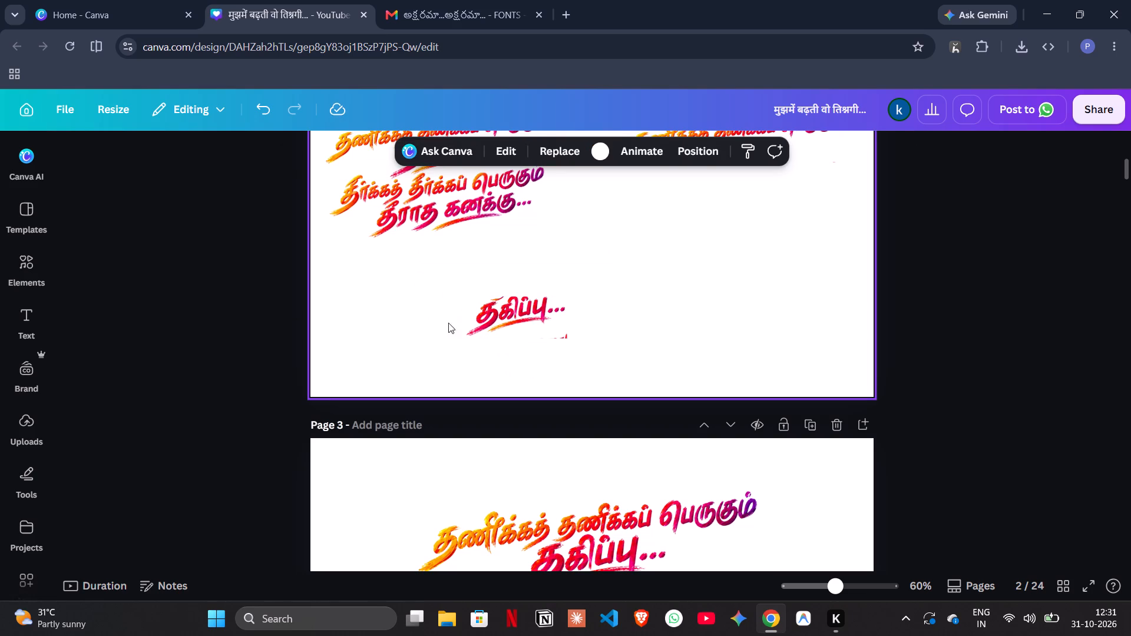
{"action": "left_click", "coordinate": [535, 336]}
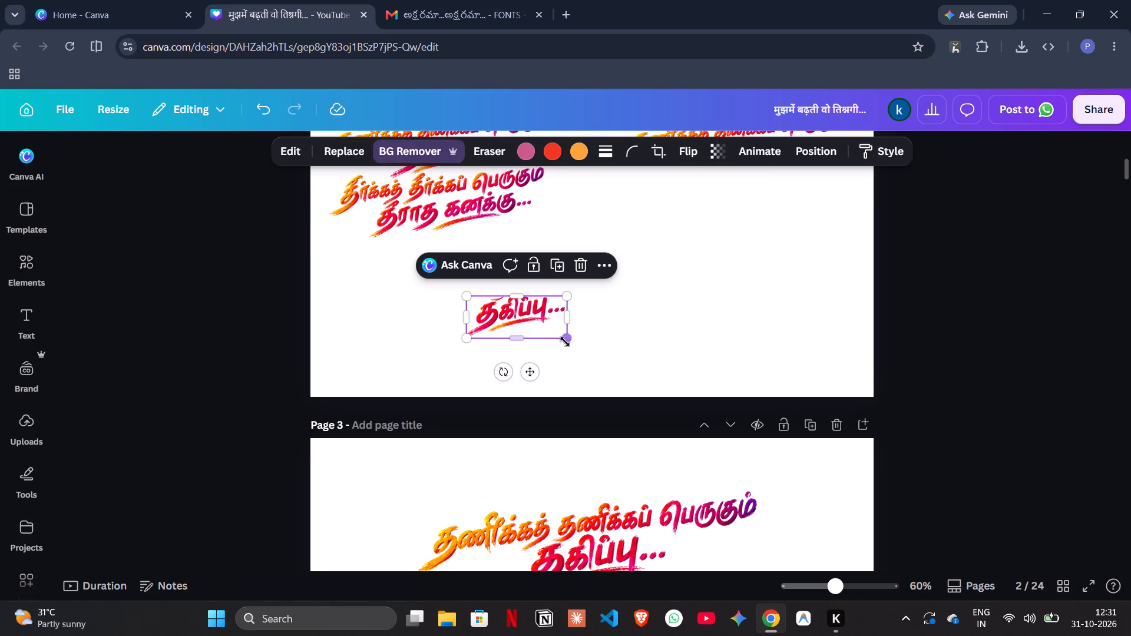
{"action": "left_click", "coordinate": [520, 342]}
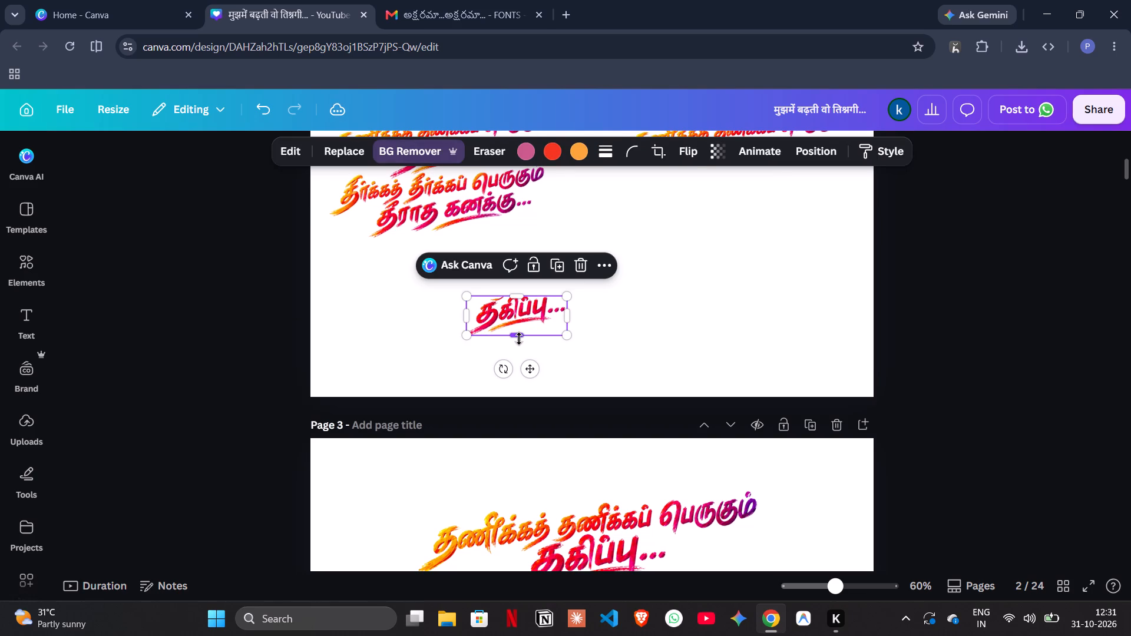
{"action": "left_click", "coordinate": [418, 356]}
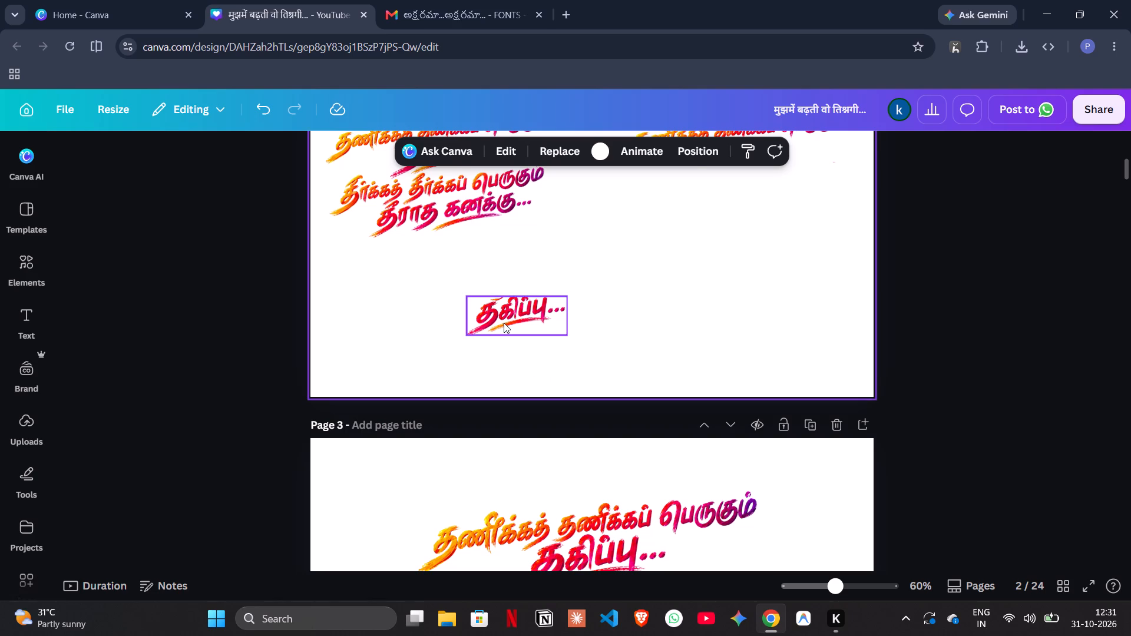
Move the cropped "தகிப்பு..." piece to just beneath the separated first line in the right half of page 2.
{"action": "left_click_drag", "start_coordinate": [504, 323], "coordinate": [637, 256]}
{"action": "left_click", "coordinate": [510, 298]}
{"action": "scroll", "coordinate": [510, 298], "scroll_direction": "up", "scroll_amount": 2}
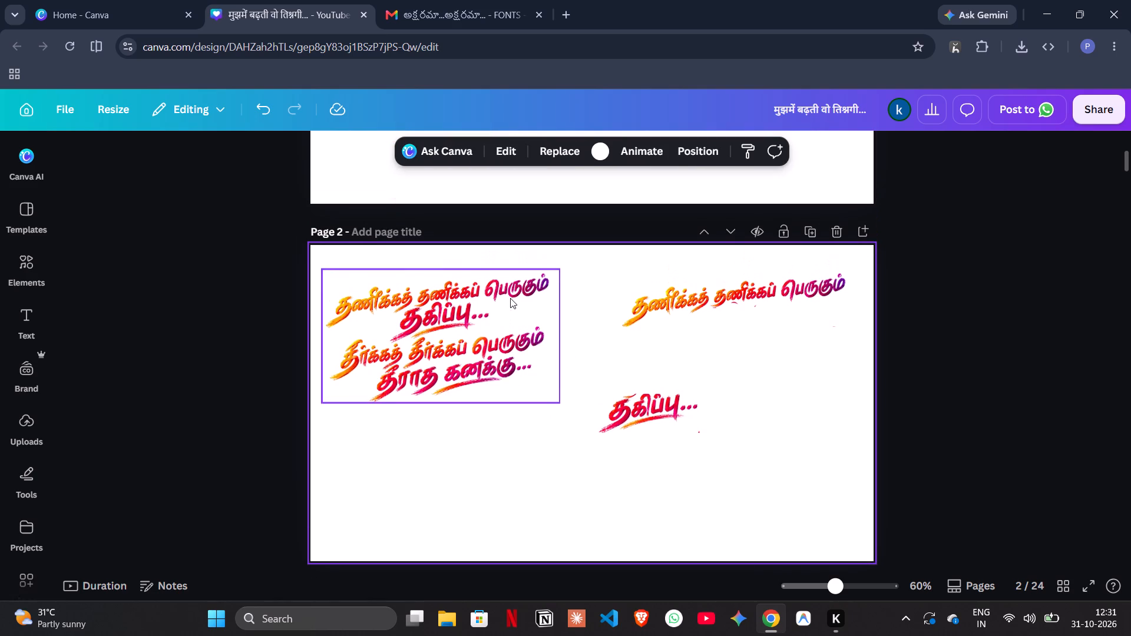
{"action": "left_click_drag", "start_coordinate": [649, 416], "coordinate": [752, 336]}
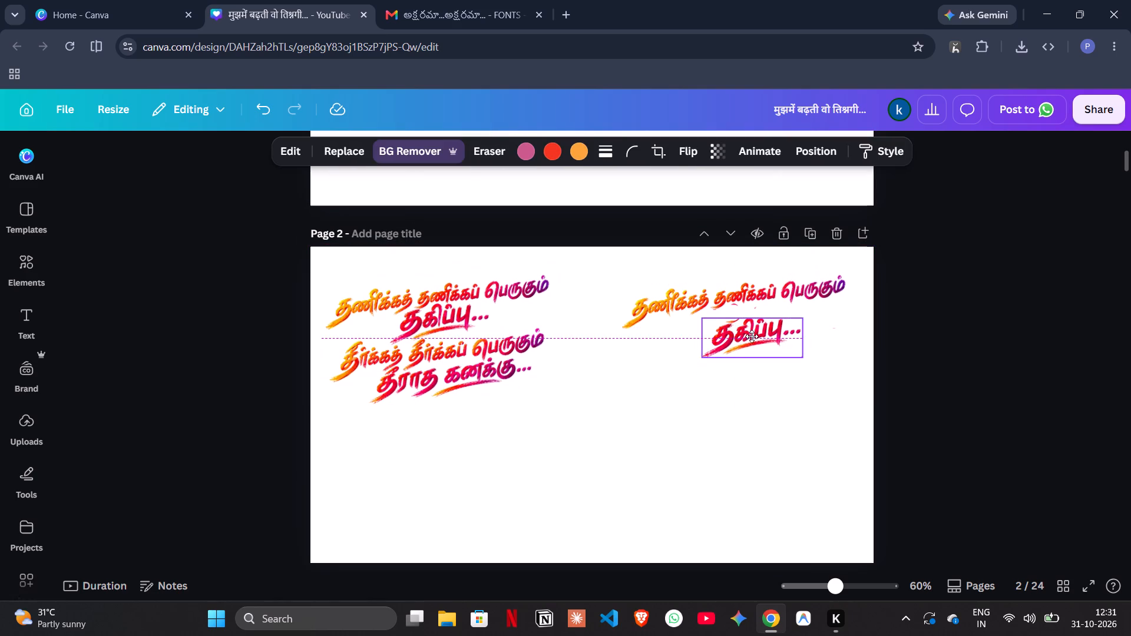
{"action": "left_click_drag", "start_coordinate": [752, 336], "coordinate": [749, 337]}
{"action": "left_click", "coordinate": [560, 406]}
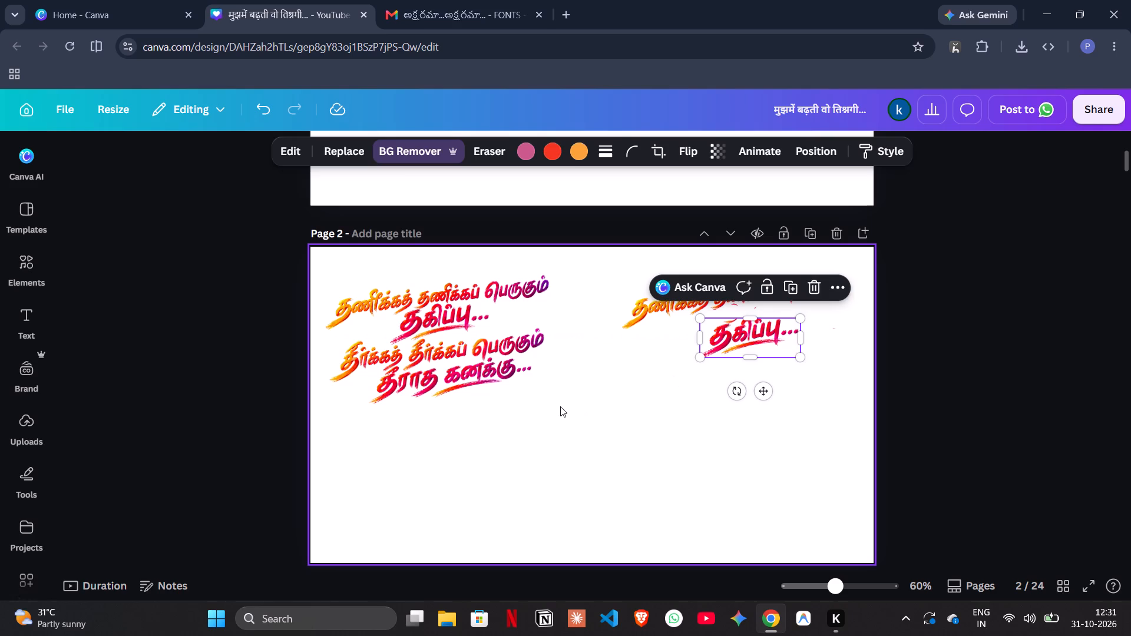
Duplicate the original Tamil lettering, place the copy in the lower part of page 2, and shift the original into the upper-left corner.
{"action": "left_click", "coordinate": [402, 357]}
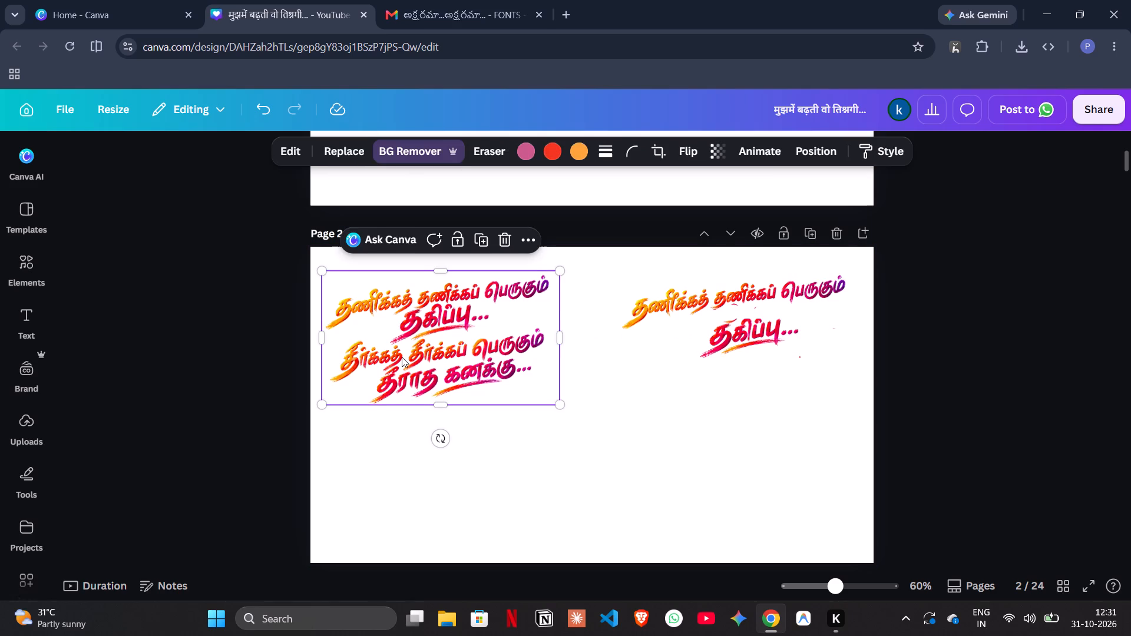
{"action": "key", "text": "ctrl+d"}
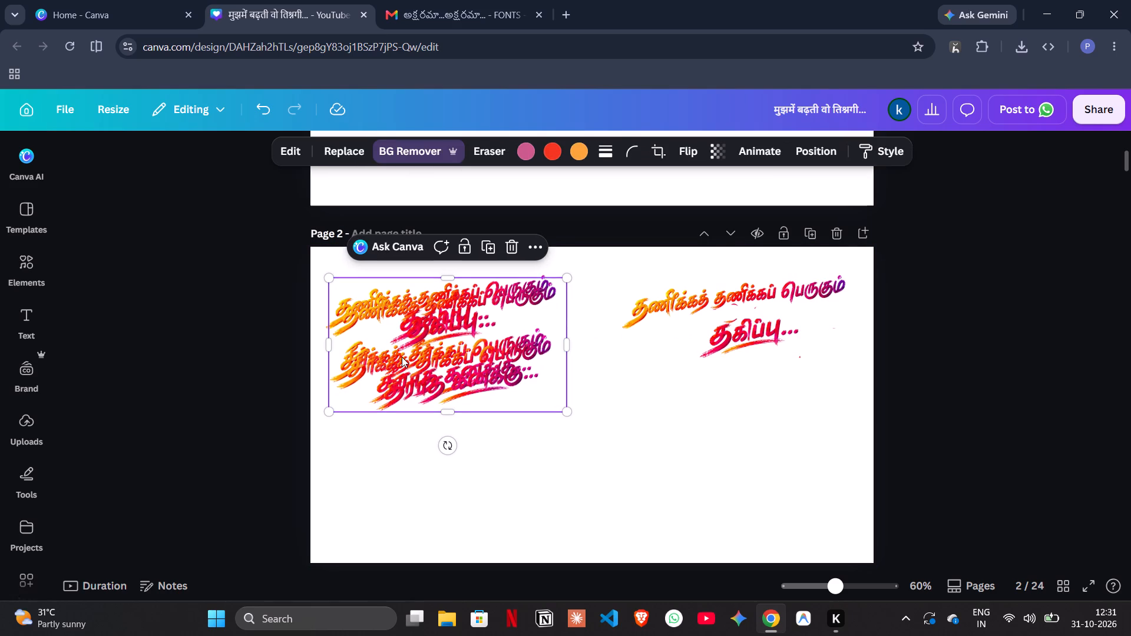
{"action": "left_click_drag", "start_coordinate": [459, 376], "coordinate": [505, 457]}
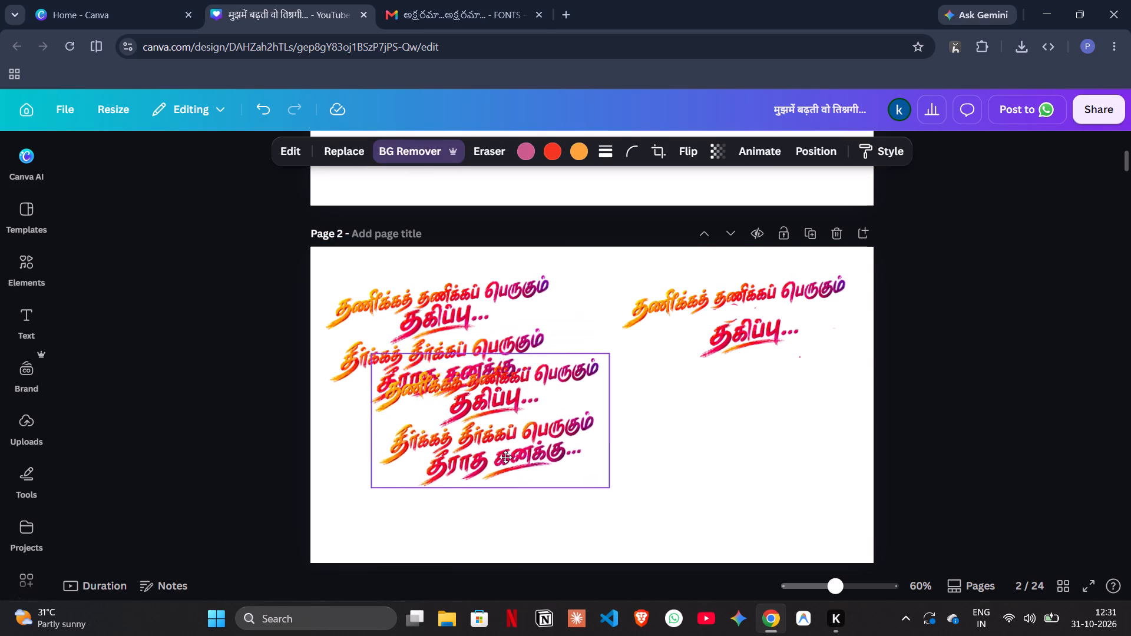
{"action": "left_click_drag", "start_coordinate": [505, 457], "coordinate": [520, 492]}
{"action": "left_click_drag", "start_coordinate": [452, 333], "coordinate": [447, 312]}
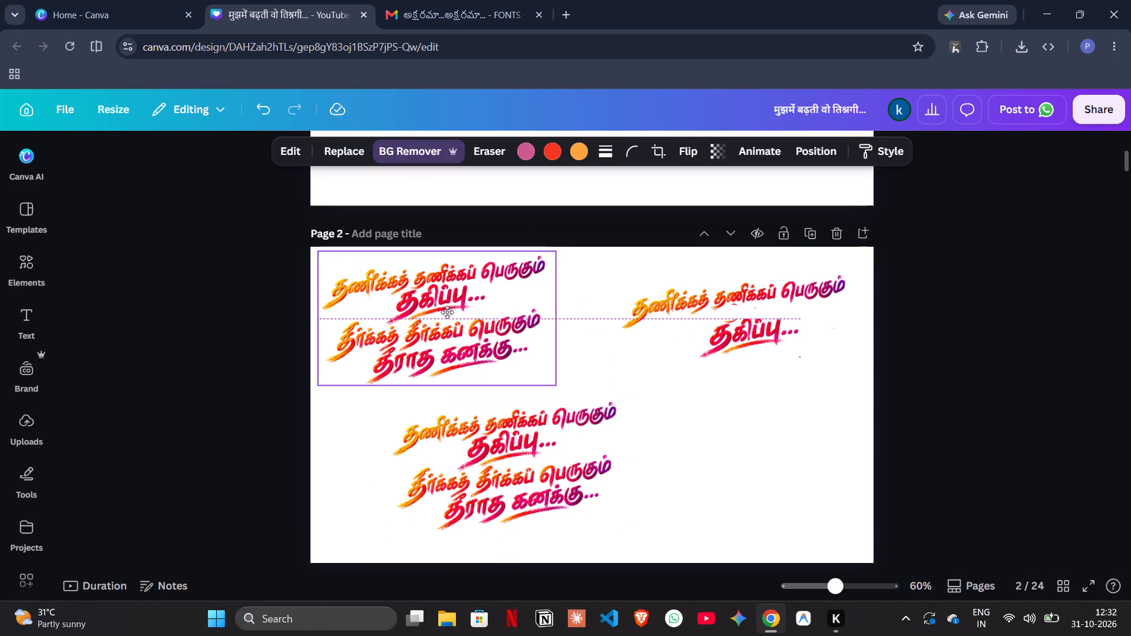
{"action": "left_click_drag", "start_coordinate": [447, 312], "coordinate": [444, 309]}
{"action": "left_click_drag", "start_coordinate": [551, 436], "coordinate": [541, 427]}
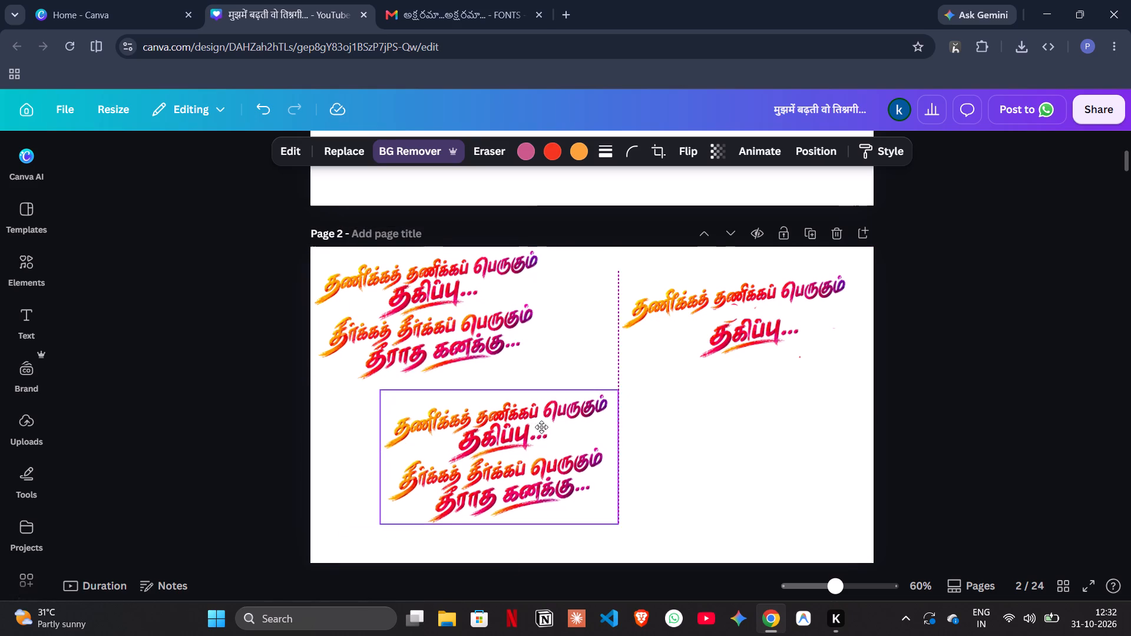
{"action": "left_click_drag", "start_coordinate": [541, 427], "coordinate": [533, 423]}
Crop the lower copy from above and below to frame its third line, "தீர்க்கத் தீர்க்கப் பெருகும்".
{"action": "left_click_drag", "start_coordinate": [495, 387], "coordinate": [498, 451]}
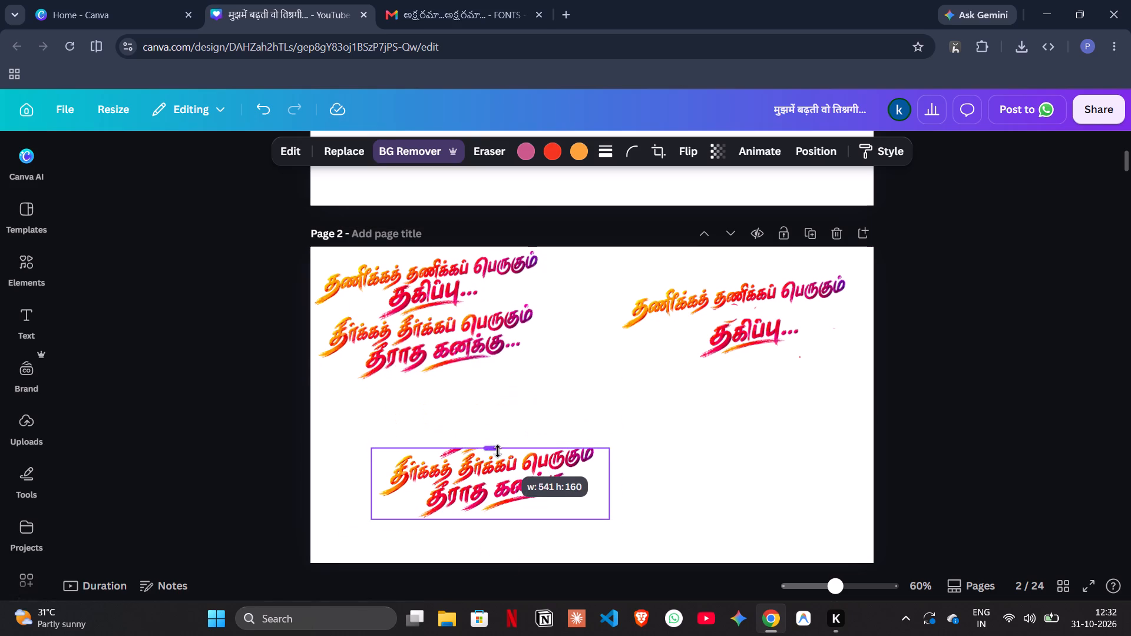
{"action": "left_click_drag", "start_coordinate": [498, 451], "coordinate": [497, 441]}
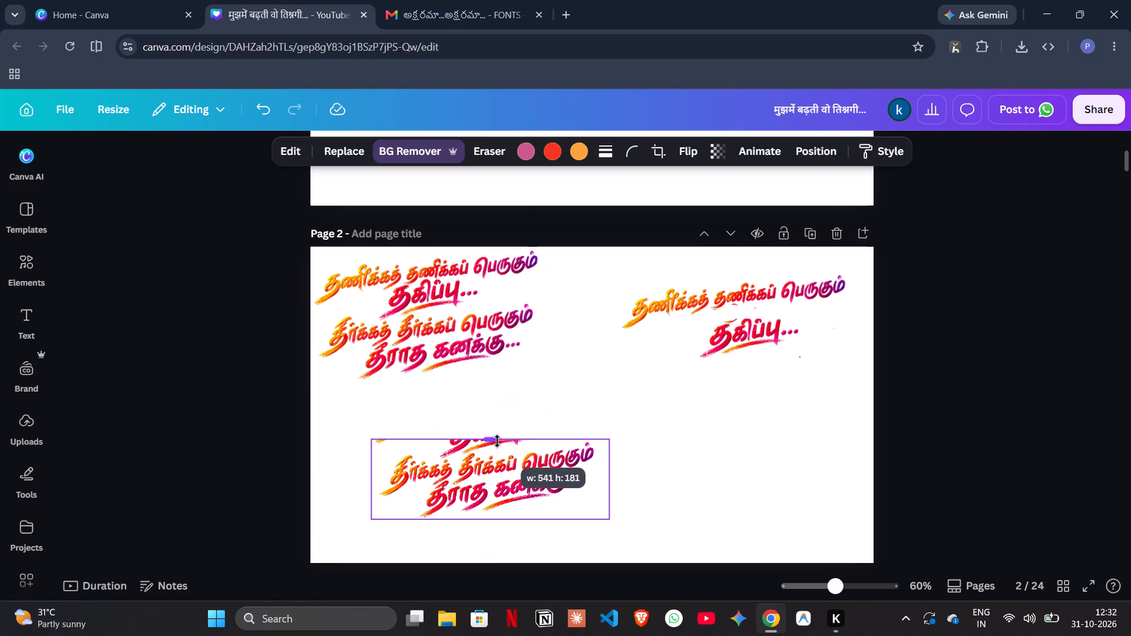
{"action": "left_click_drag", "start_coordinate": [497, 441], "coordinate": [498, 443]}
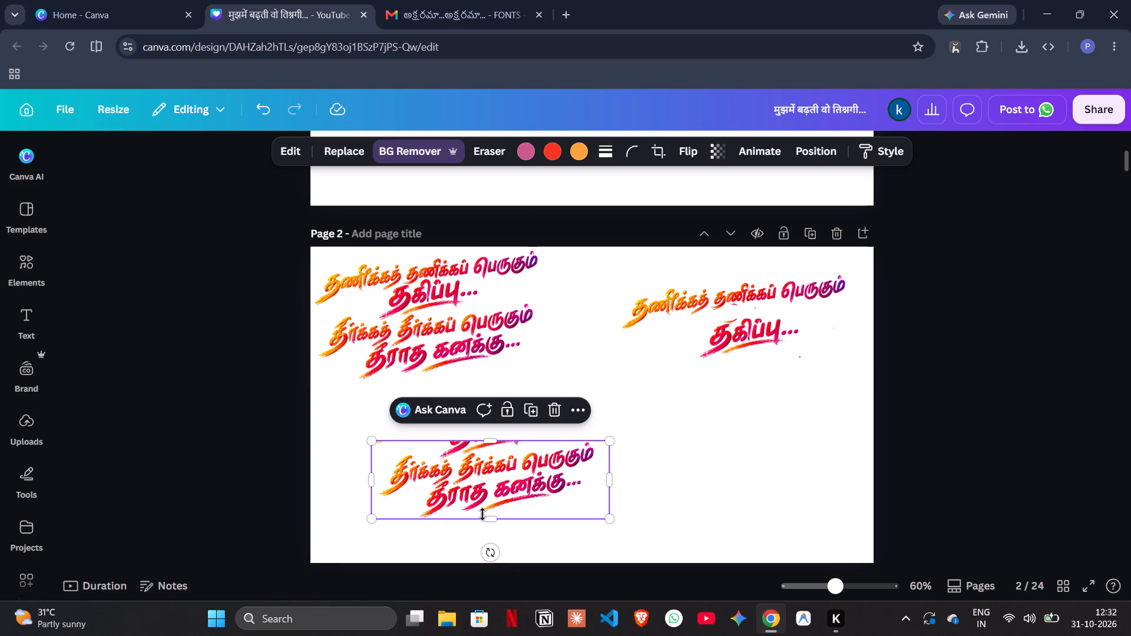
{"action": "left_click_drag", "start_coordinate": [487, 519], "coordinate": [490, 499]}
Erase the copy's "தகிப்பு..." underline area and the fourth line, "தீராத கனக்கு...", using the Magic Eraser's Area mode at brush size 40.
{"action": "left_click", "coordinate": [481, 160]}
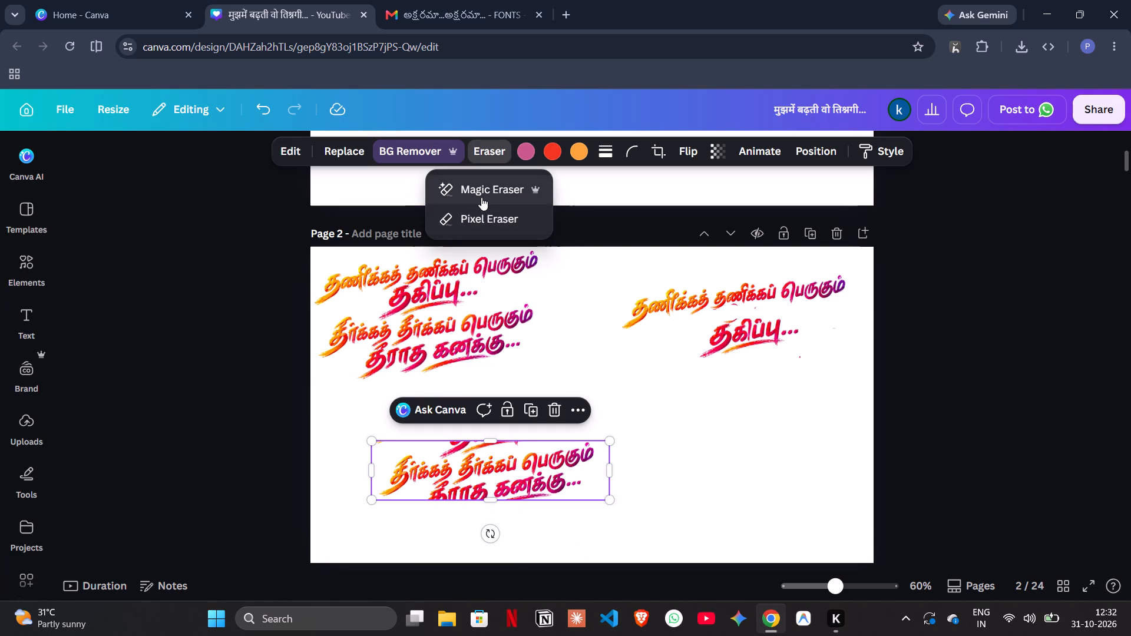
{"action": "left_click", "coordinate": [480, 192]}
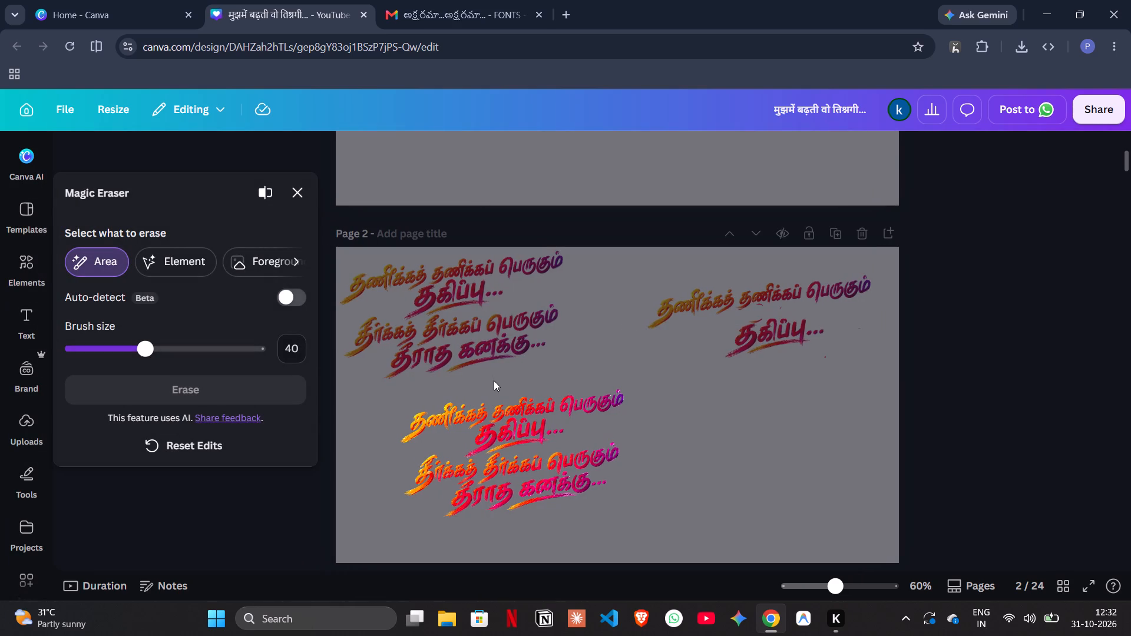
{"action": "left_click_drag", "start_coordinate": [515, 439], "coordinate": [478, 445]}
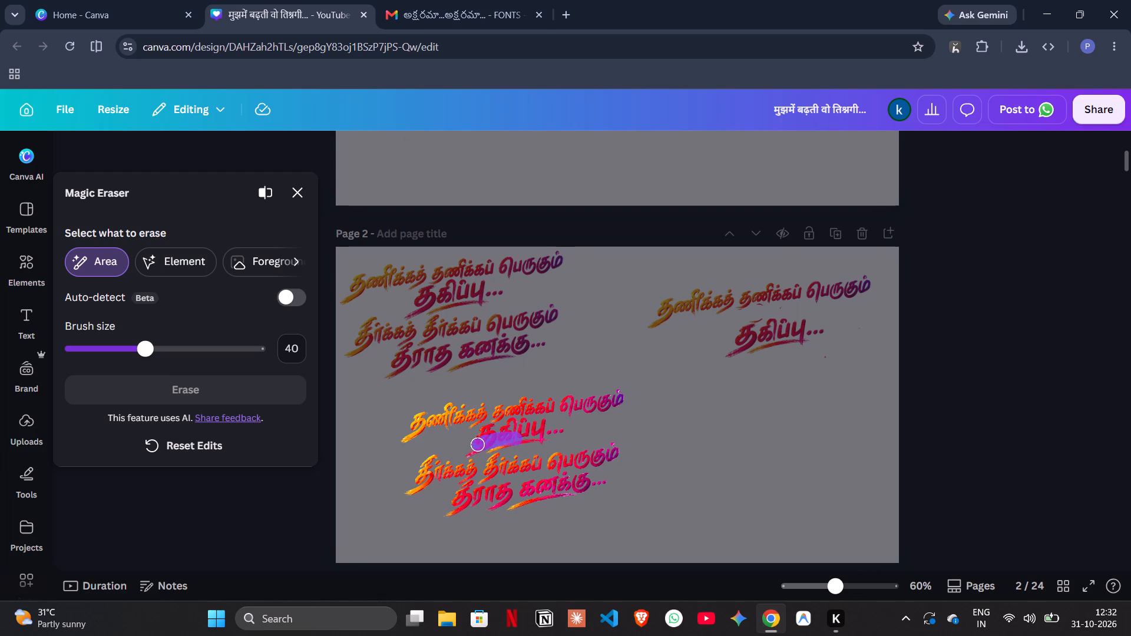
{"action": "left_click_drag", "start_coordinate": [478, 445], "coordinate": [496, 444]}
{"action": "left_click_drag", "start_coordinate": [496, 444], "coordinate": [471, 438]}
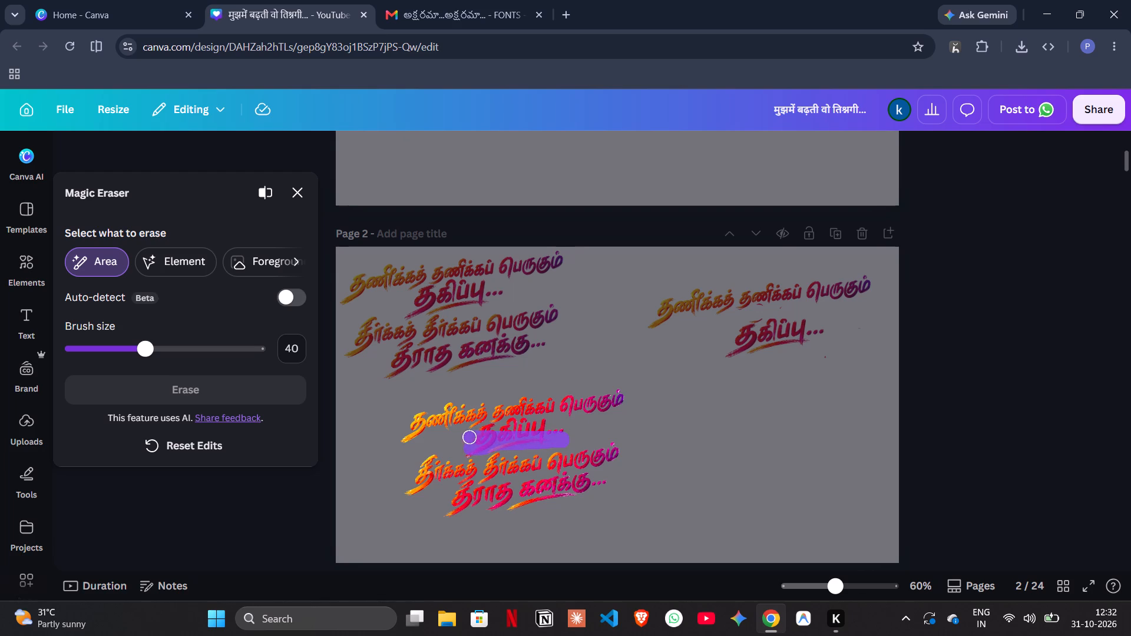
{"action": "left_click_drag", "start_coordinate": [471, 438], "coordinate": [544, 435]}
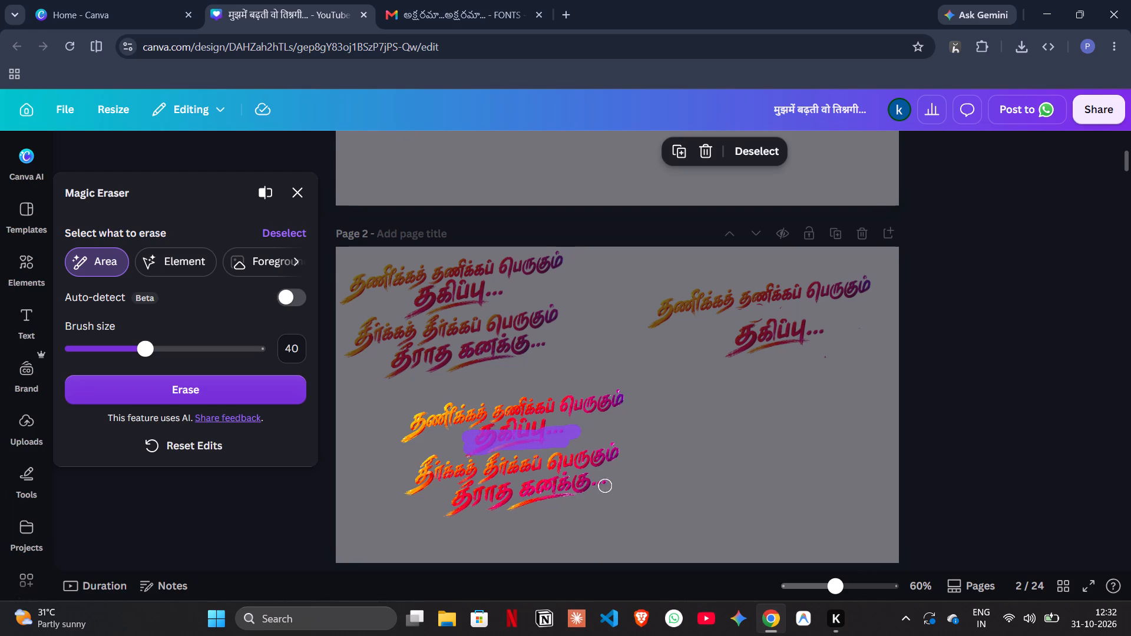
{"action": "left_click_drag", "start_coordinate": [606, 485], "coordinate": [546, 485]}
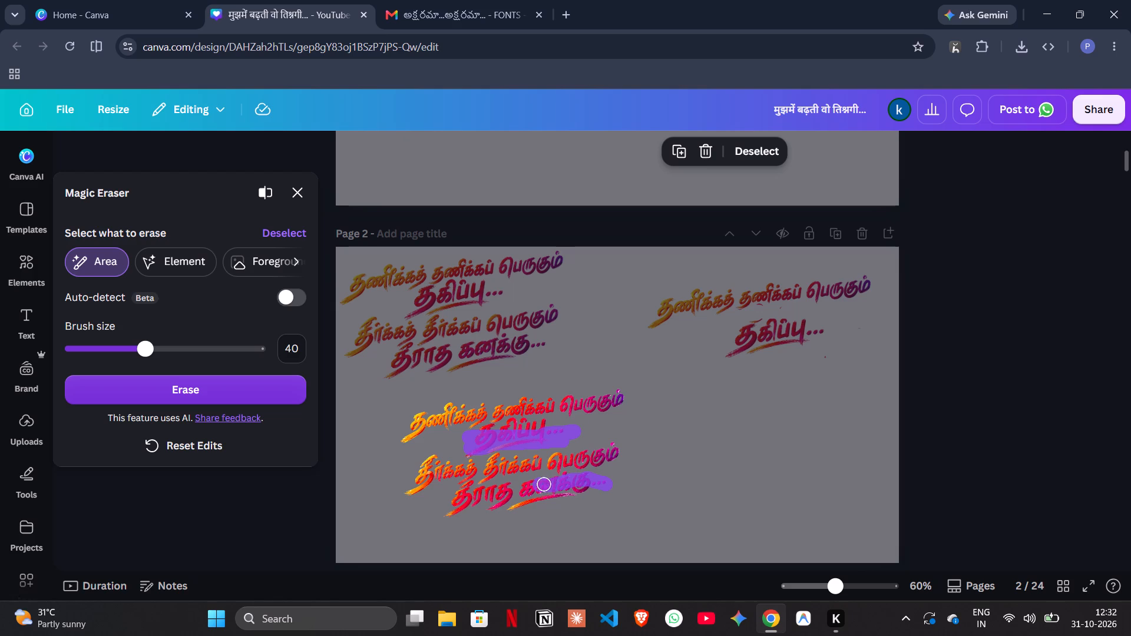
{"action": "left_click_drag", "start_coordinate": [546, 485], "coordinate": [557, 484]}
{"action": "left_click_drag", "start_coordinate": [557, 484], "coordinate": [467, 488]}
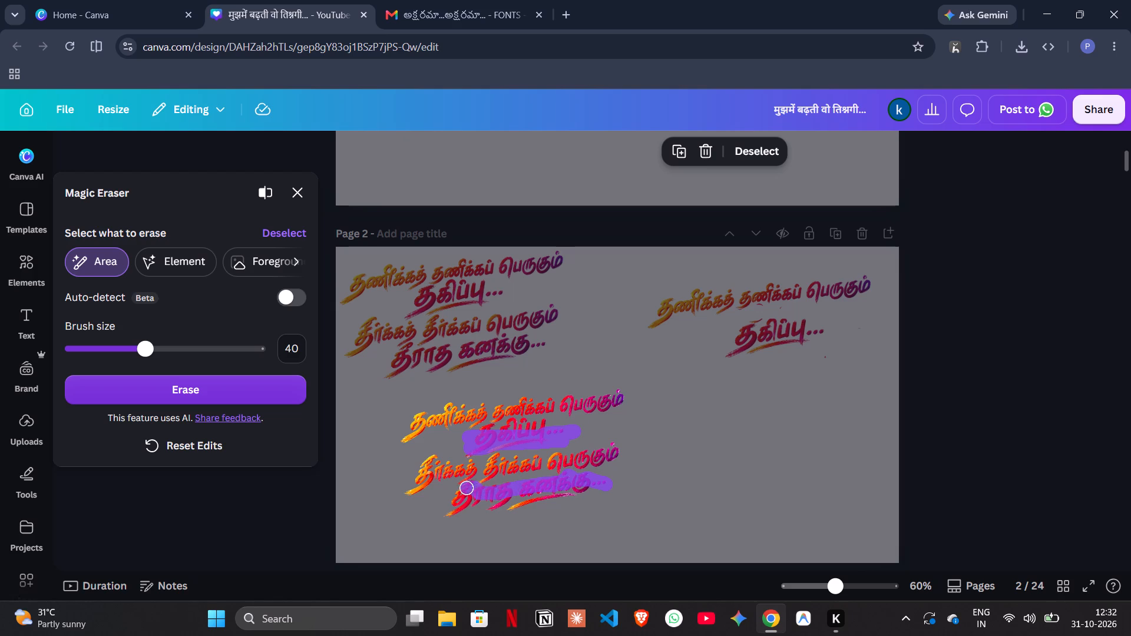
{"action": "left_click_drag", "start_coordinate": [467, 488], "coordinate": [535, 496]}
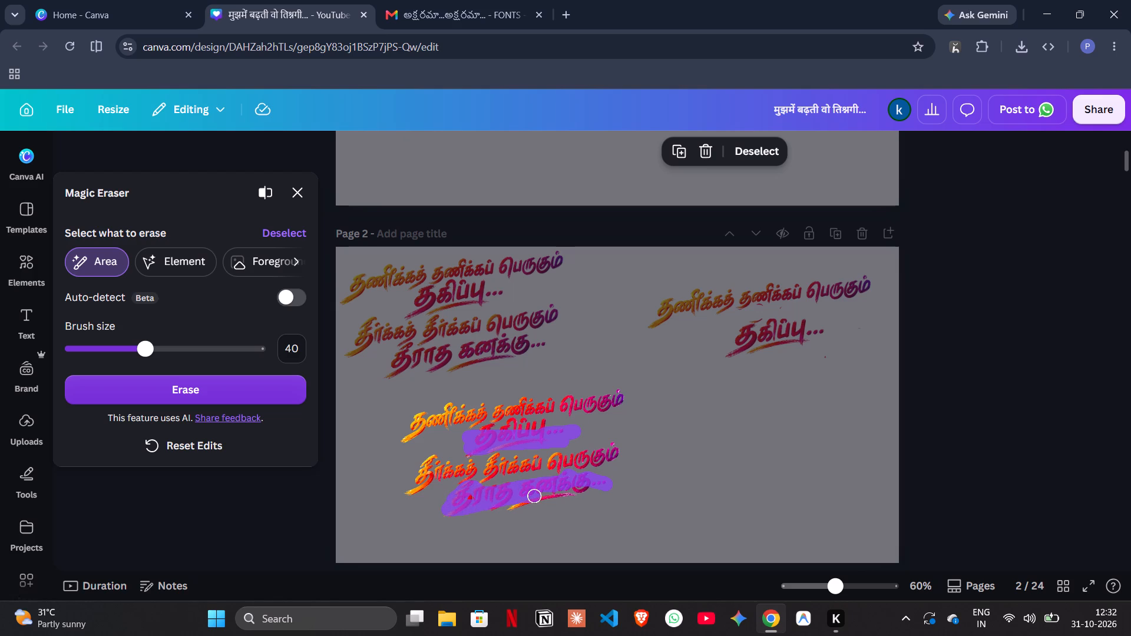
{"action": "left_click_drag", "start_coordinate": [535, 496], "coordinate": [521, 506]}
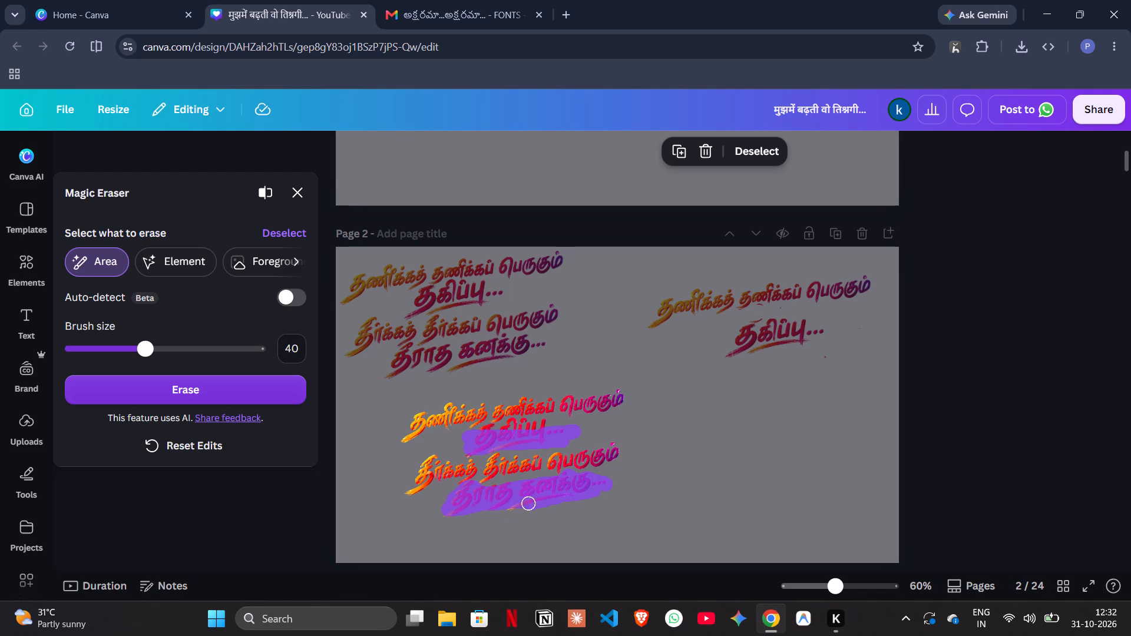
{"action": "left_click_drag", "start_coordinate": [521, 506], "coordinate": [444, 514]}
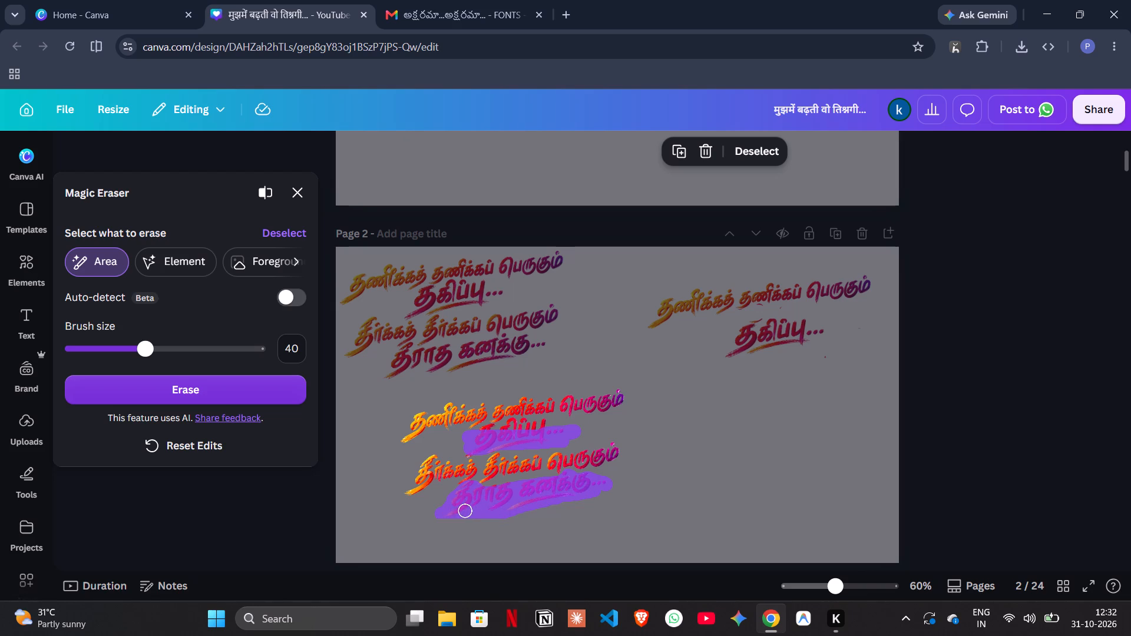
{"action": "left_click", "coordinate": [597, 493]}
{"action": "left_click", "coordinate": [200, 382]}
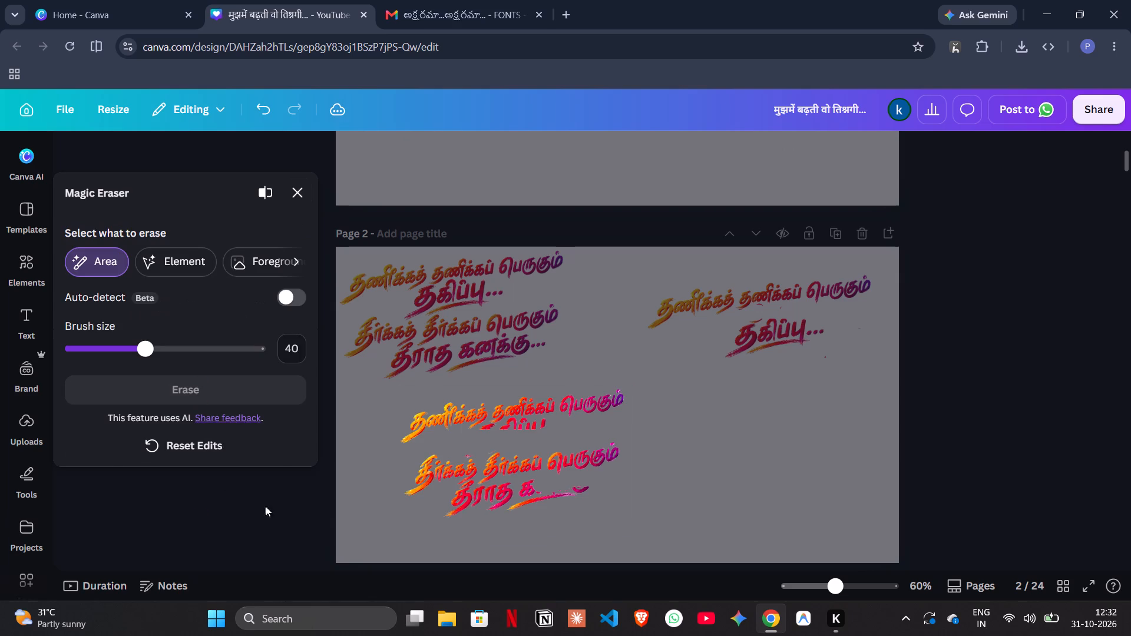
Erase the leftover "தீராத க" lettering beneath the copy's third line with another Magic Eraser Area pass at brush size 40.
{"action": "left_click_drag", "start_coordinate": [497, 490], "coordinate": [538, 488]}
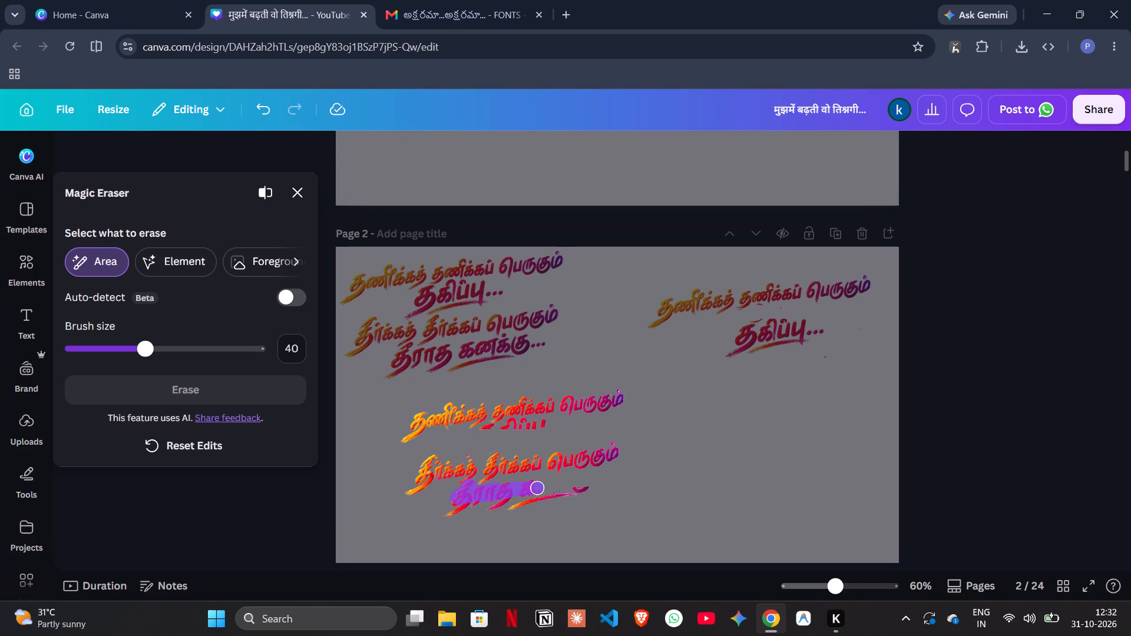
{"action": "left_click_drag", "start_coordinate": [538, 488], "coordinate": [441, 506]}
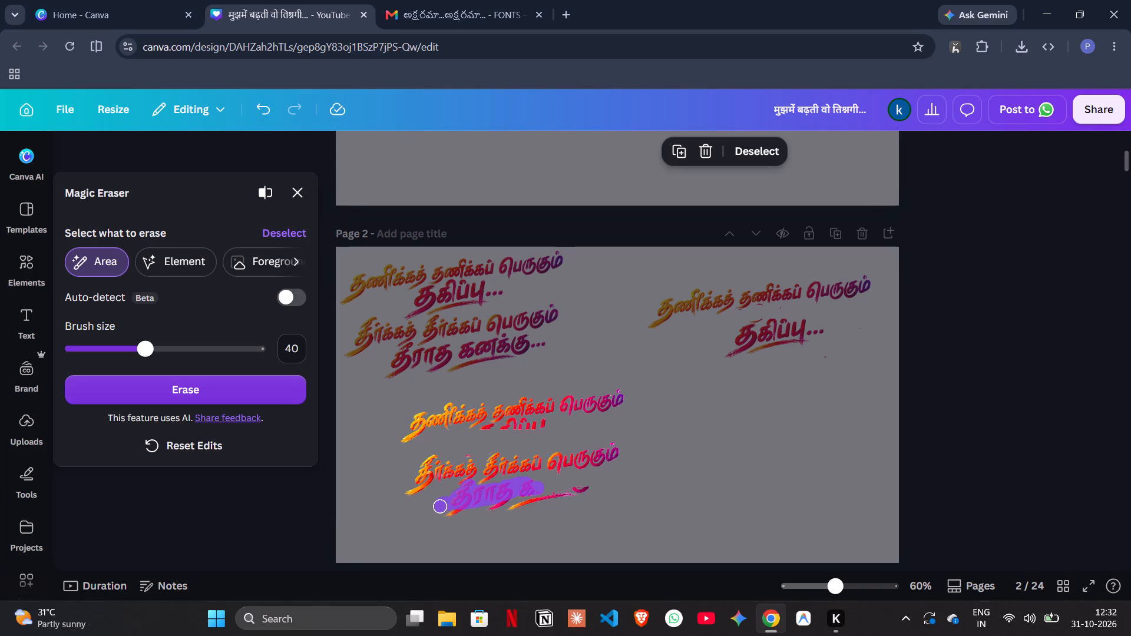
{"action": "left_click", "coordinate": [266, 382]}
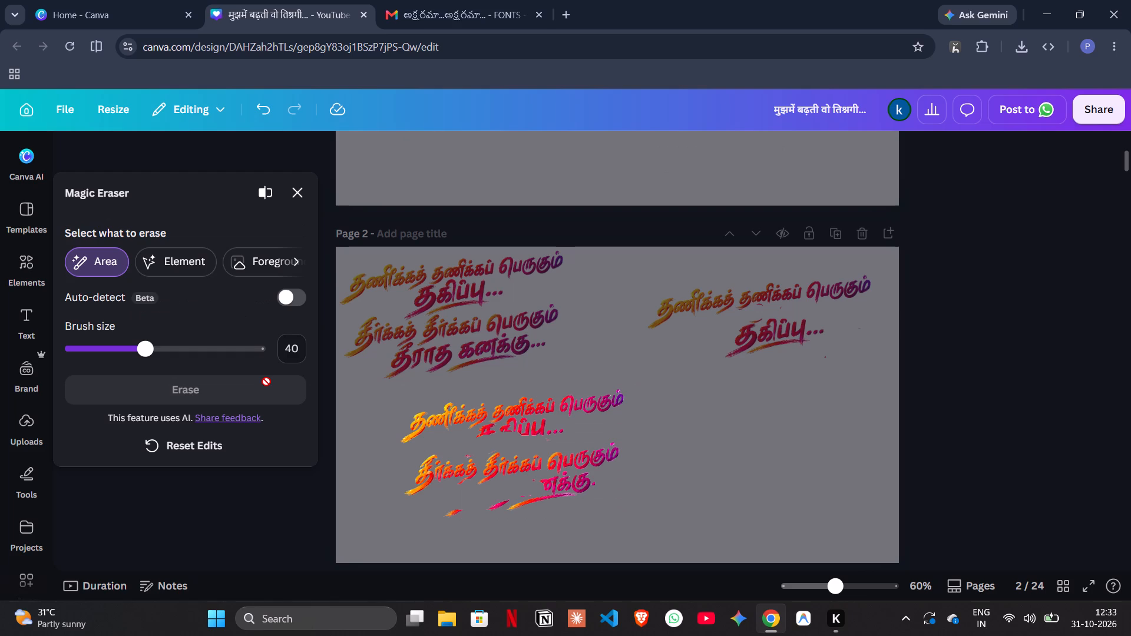
{"action": "left_click", "coordinate": [298, 193]}
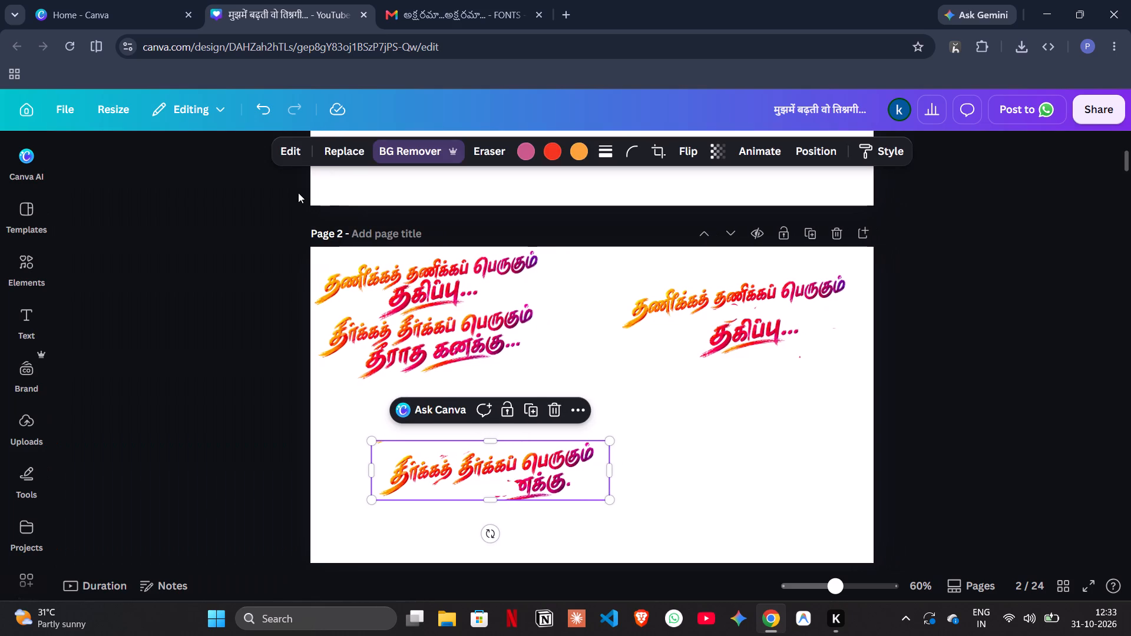
Erase the remaining "னக்கு" letters and part of their underline stroke beneath the third line using the Pixel Eraser at size 20.
{"action": "left_click", "coordinate": [497, 147]}
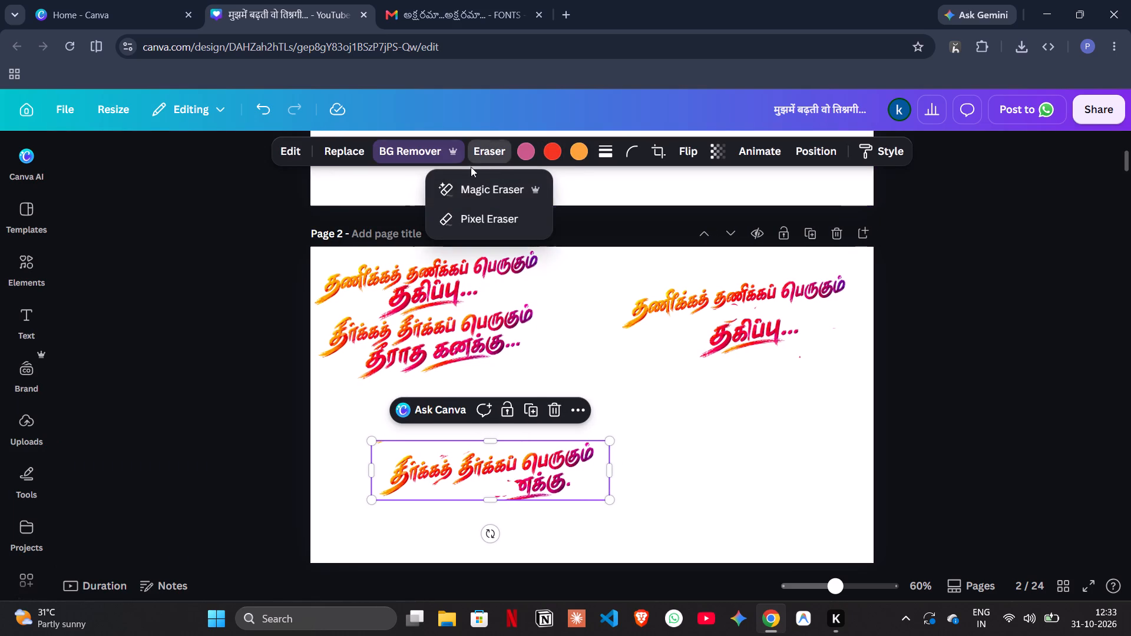
{"action": "left_click", "coordinate": [475, 216]}
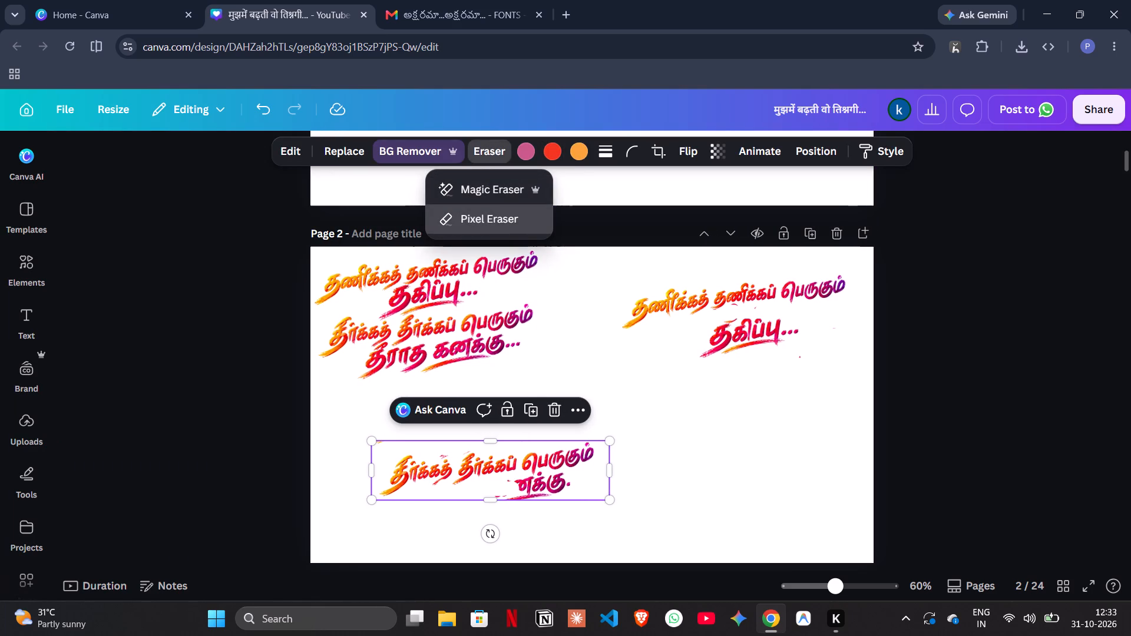
{"action": "left_click_drag", "start_coordinate": [592, 481], "coordinate": [589, 476]}
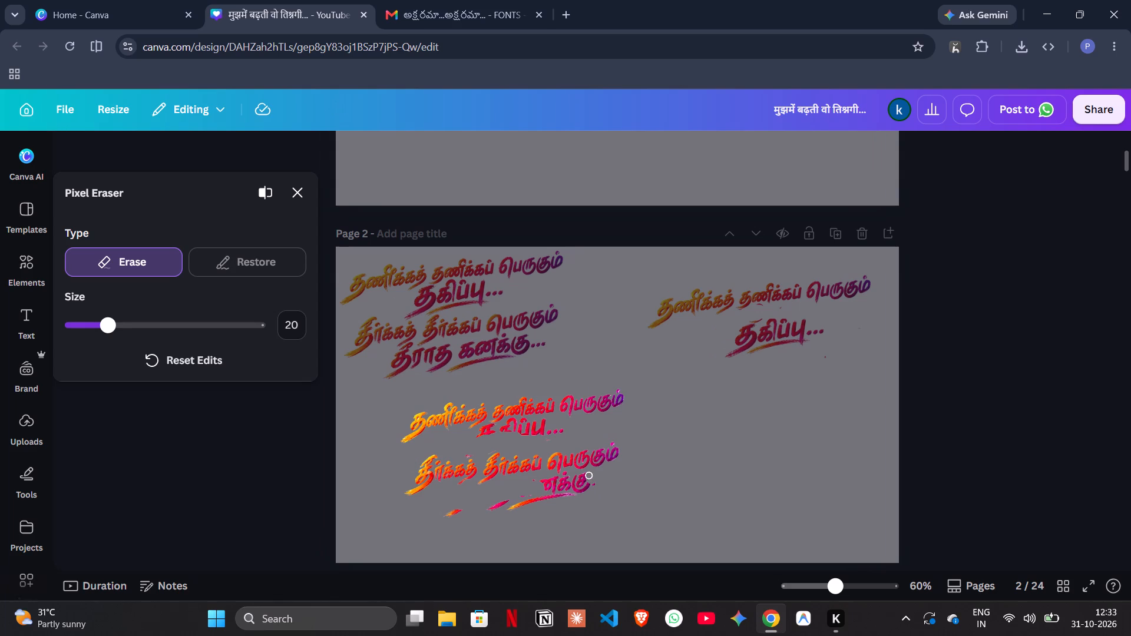
{"action": "left_click_drag", "start_coordinate": [589, 476], "coordinate": [535, 481]}
{"action": "left_click_drag", "start_coordinate": [535, 481], "coordinate": [555, 495]}
{"action": "left_click_drag", "start_coordinate": [555, 495], "coordinate": [556, 495]}
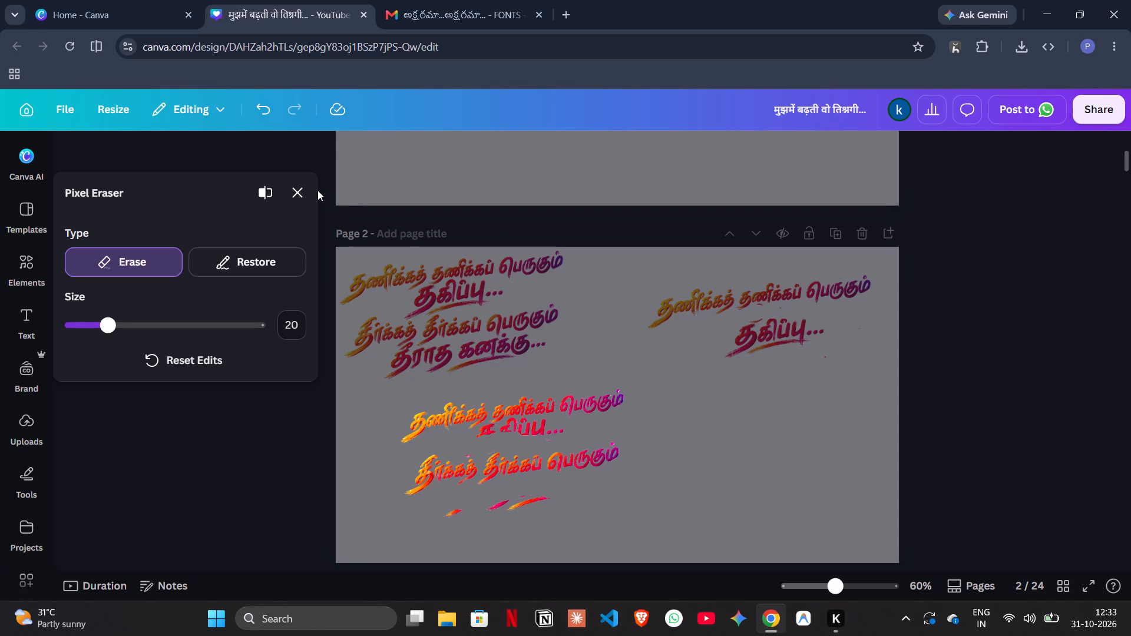
{"action": "left_click", "coordinate": [300, 190]}
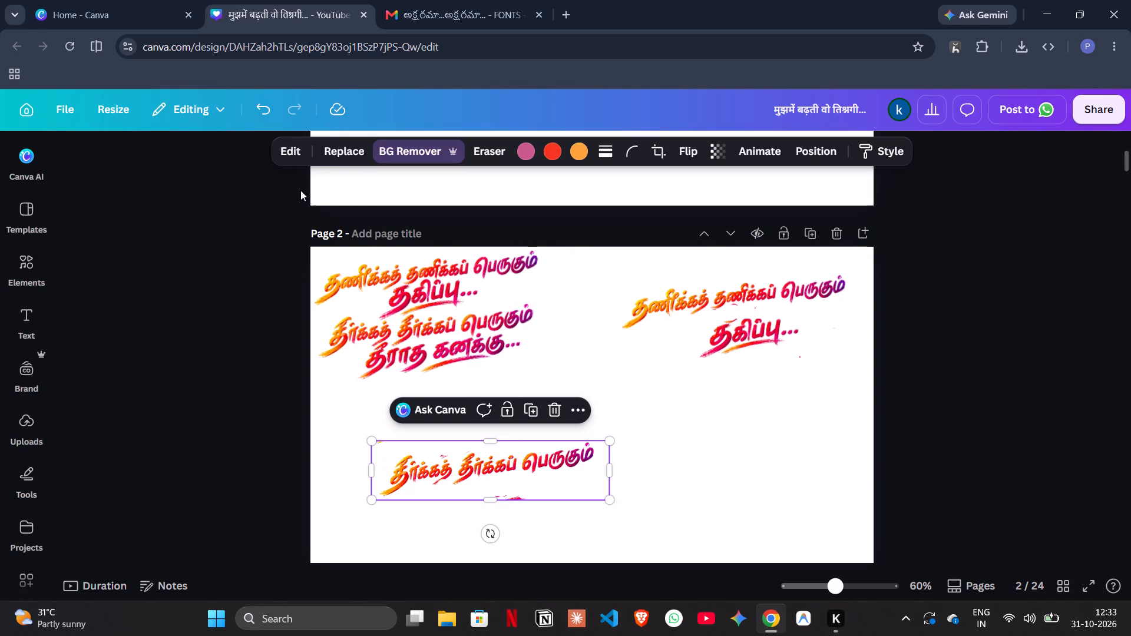
Crop the bottom and left edges of the "தீர்க்கத் தீர்க்கப் பெருகும்" piece closer to the lettering, to about 517 by 125.
{"action": "left_click", "coordinate": [494, 502]}
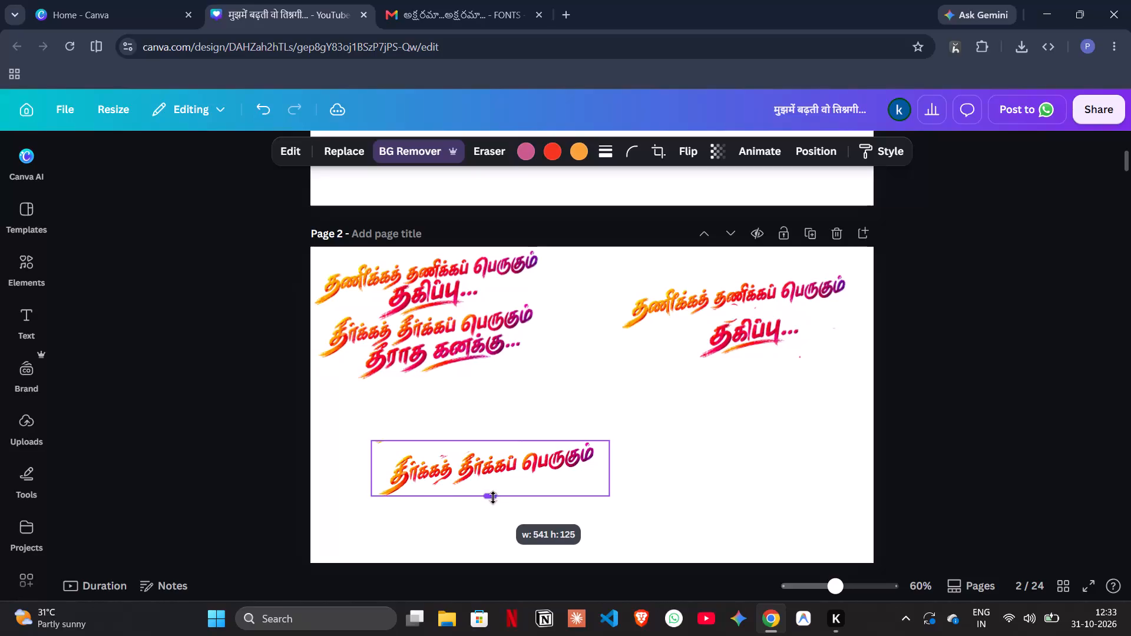
{"action": "left_click", "coordinate": [495, 501]}
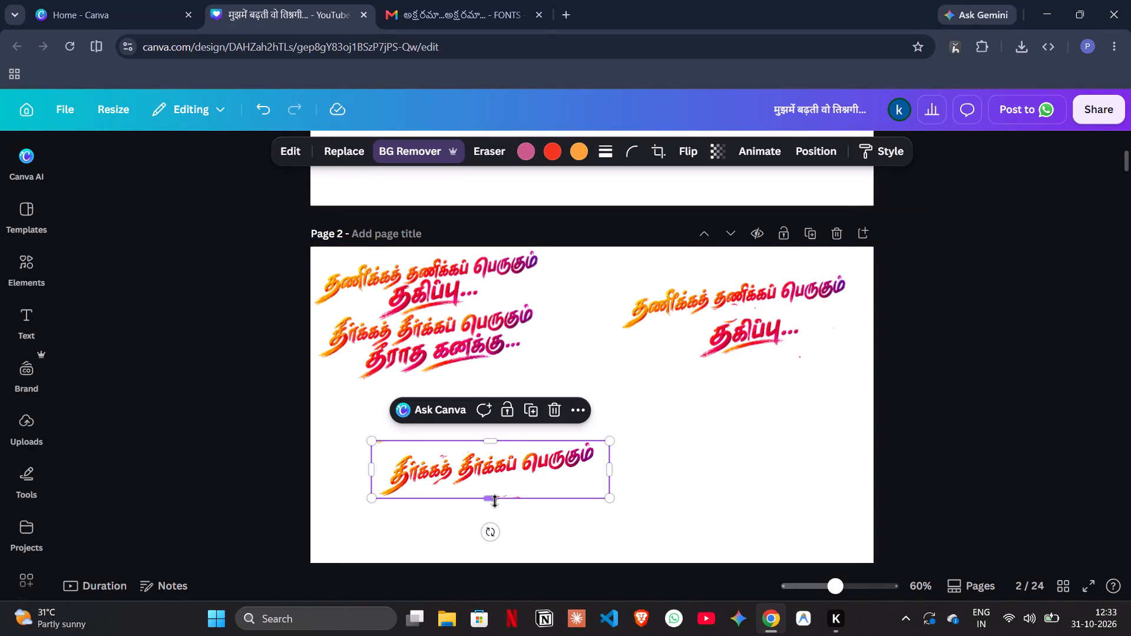
{"action": "left_click", "coordinate": [459, 514]}
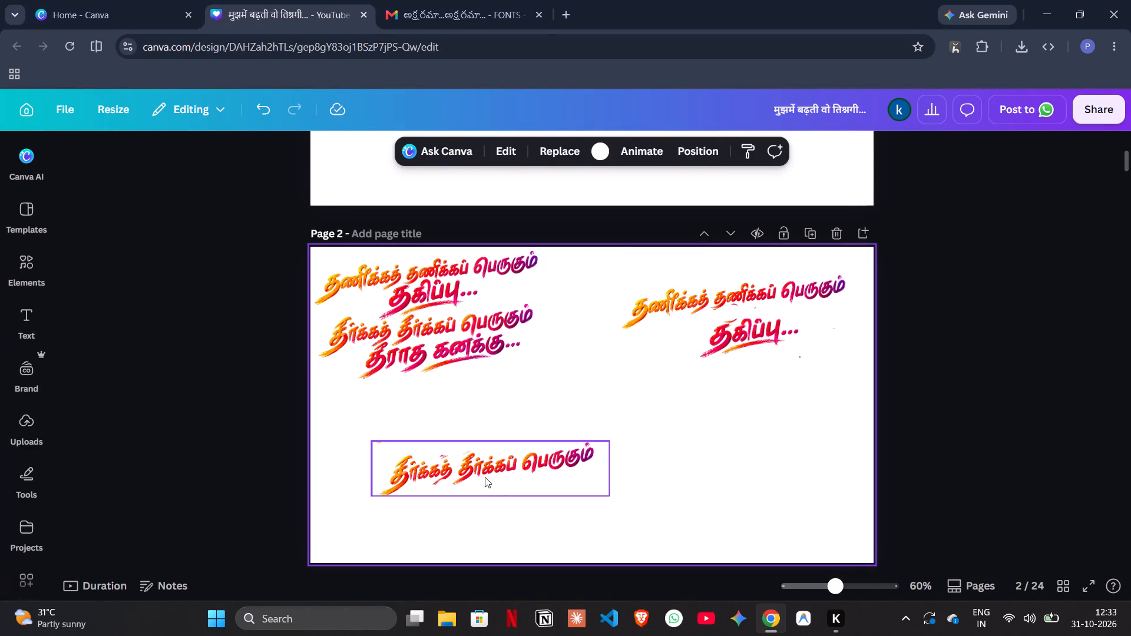
{"action": "left_click", "coordinate": [492, 467]}
{"action": "left_click_drag", "start_coordinate": [373, 468], "coordinate": [379, 470]}
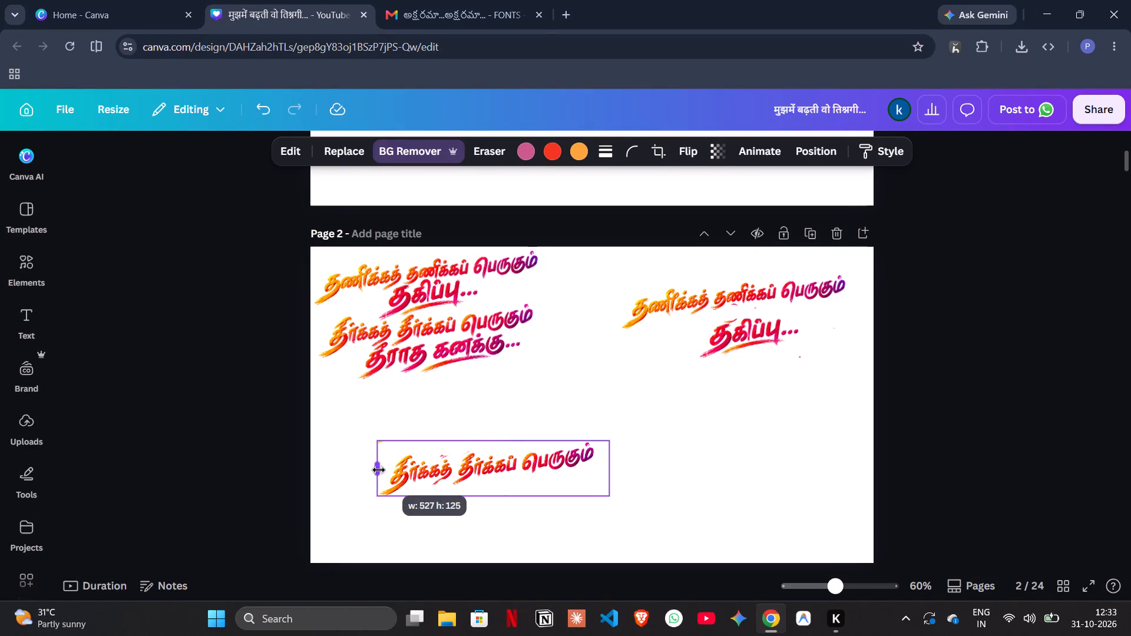
{"action": "left_click_drag", "start_coordinate": [379, 470], "coordinate": [379, 471]}
{"action": "left_click", "coordinate": [379, 471]}
{"action": "left_click", "coordinate": [379, 471]}
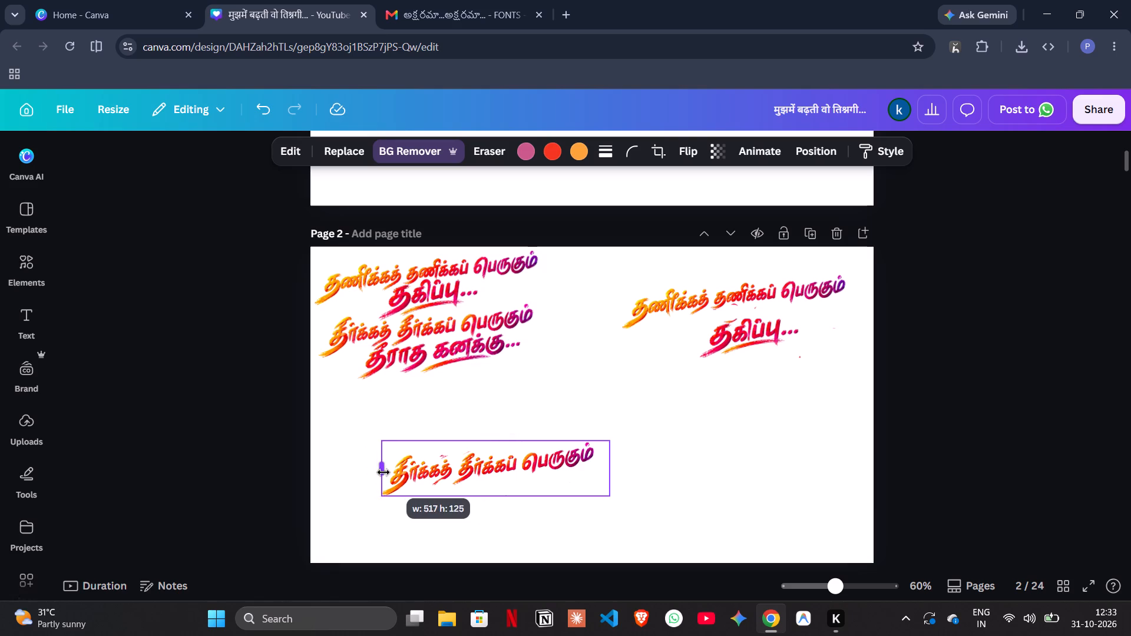
{"action": "left_click", "coordinate": [345, 482]}
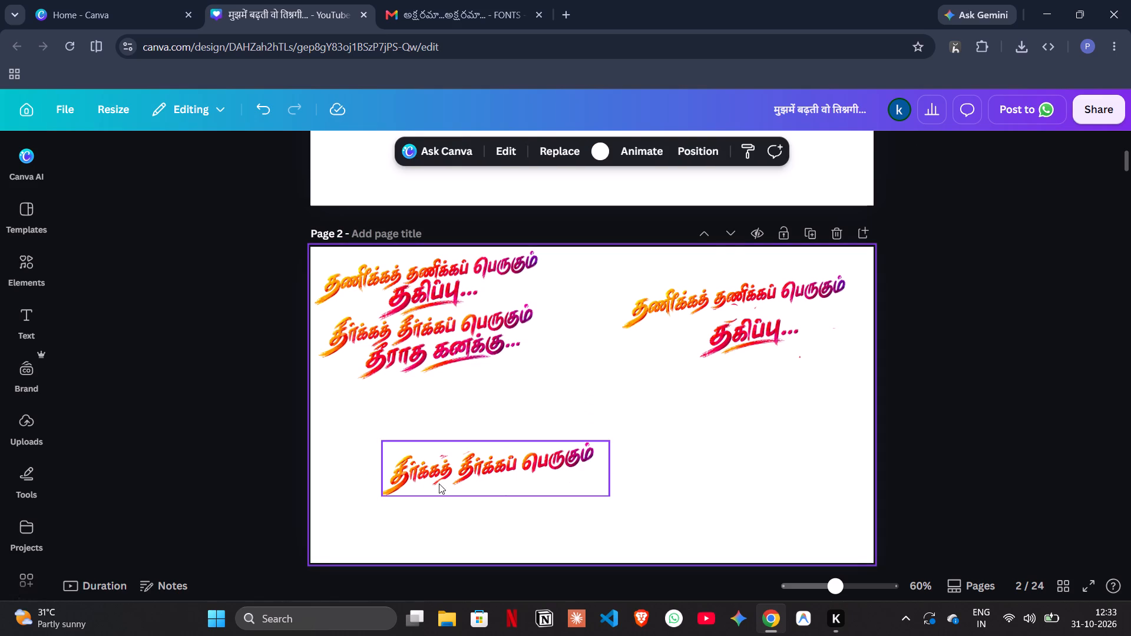
Move the cropped "தீர்க்கத் தீர்க்கப் பெருகும்" piece to just beneath "தகிப்பு..." in the right half of page 2.
{"action": "left_click_drag", "start_coordinate": [439, 483], "coordinate": [684, 392]}
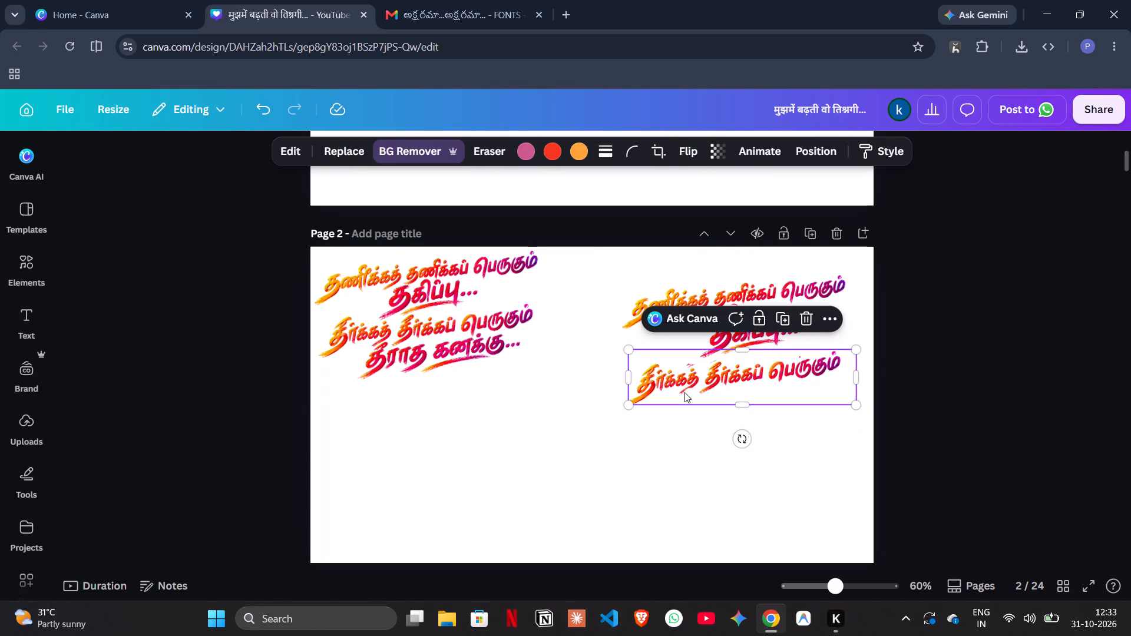
Duplicate the original four-line Tamil lettering on page 2 and place the copy in the empty space below it.
{"action": "left_click", "coordinate": [526, 410]}
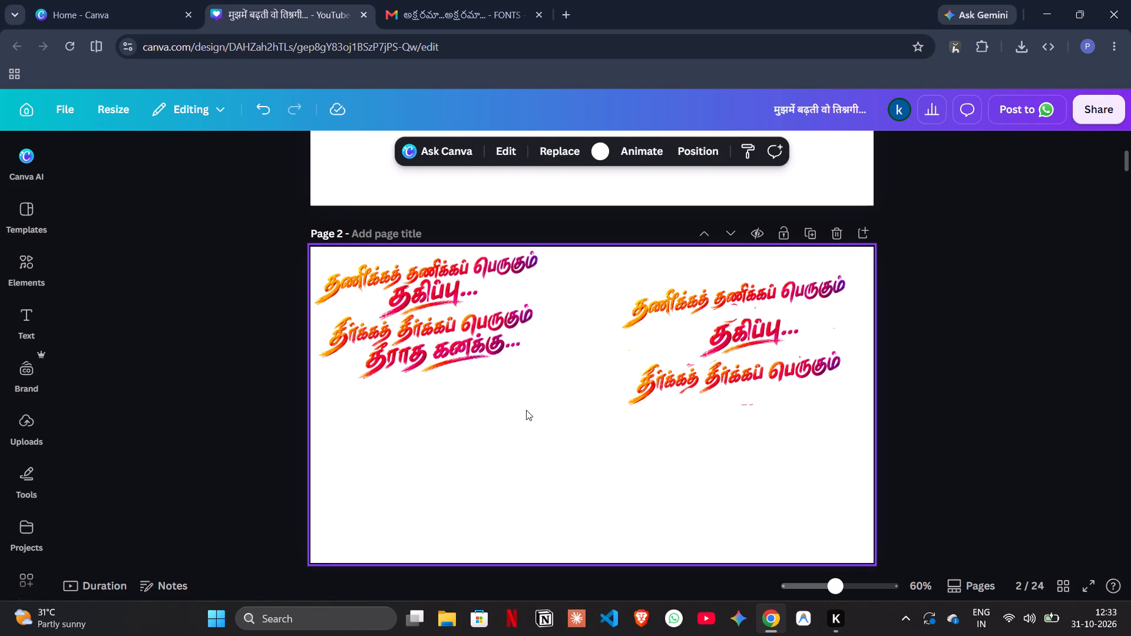
{"action": "left_click", "coordinate": [484, 304]}
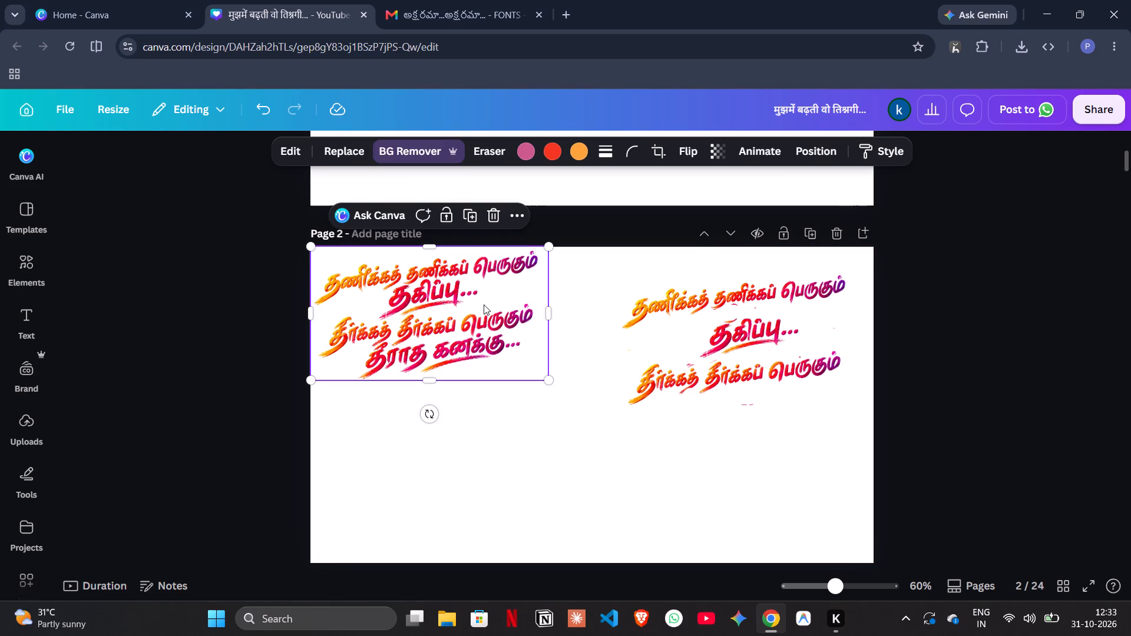
{"action": "key", "text": "ctrl+d"}
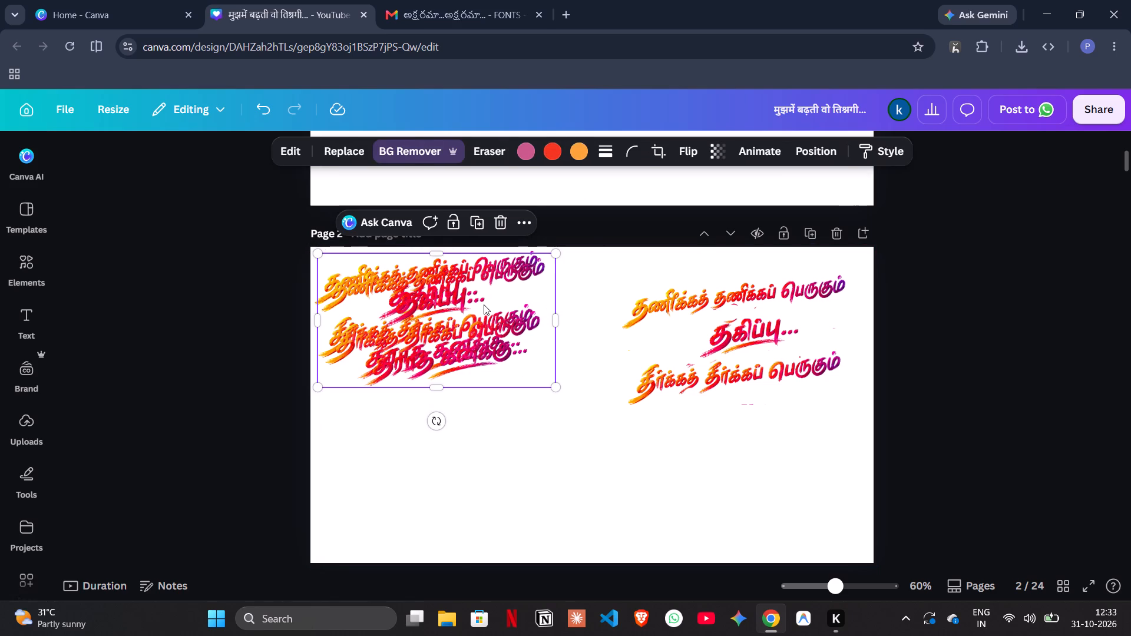
{"action": "left_click_drag", "start_coordinate": [484, 304], "coordinate": [503, 446]}
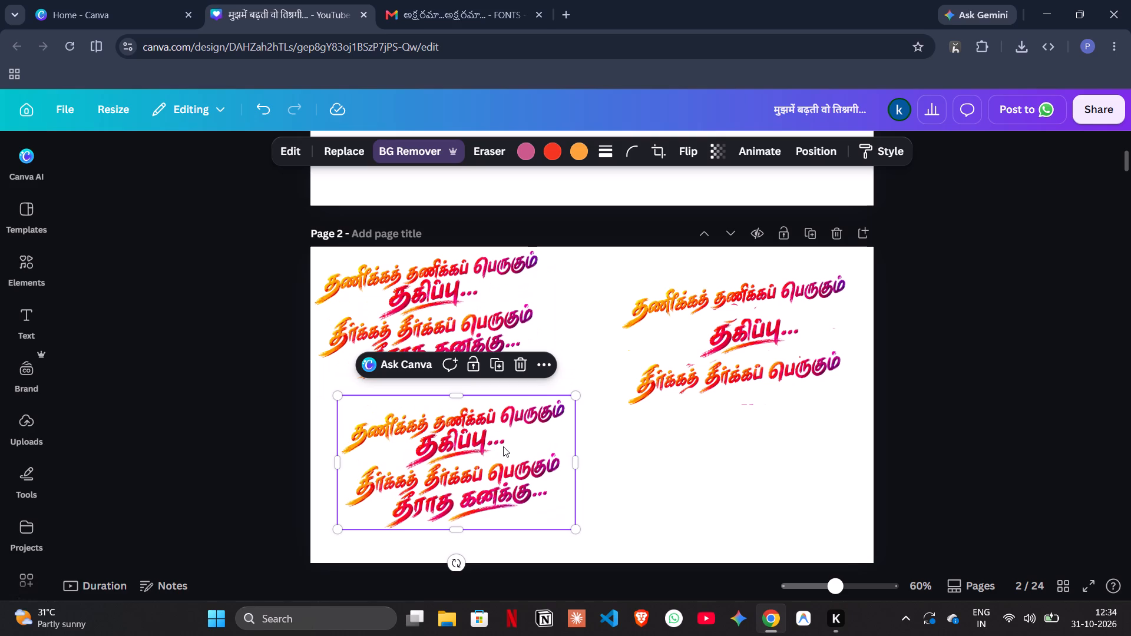
Crop the copy's top edge down to just above its last line, "தீராத கனக்கு...".
{"action": "left_click_drag", "start_coordinate": [458, 397], "coordinate": [472, 462]}
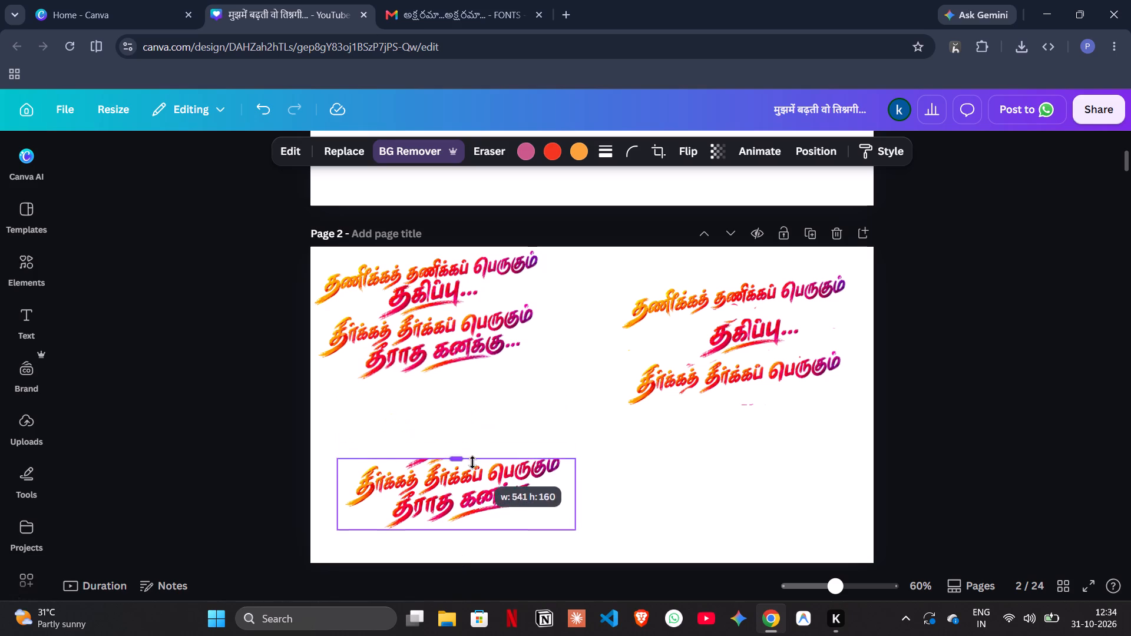
{"action": "left_click_drag", "start_coordinate": [472, 462], "coordinate": [469, 483]}
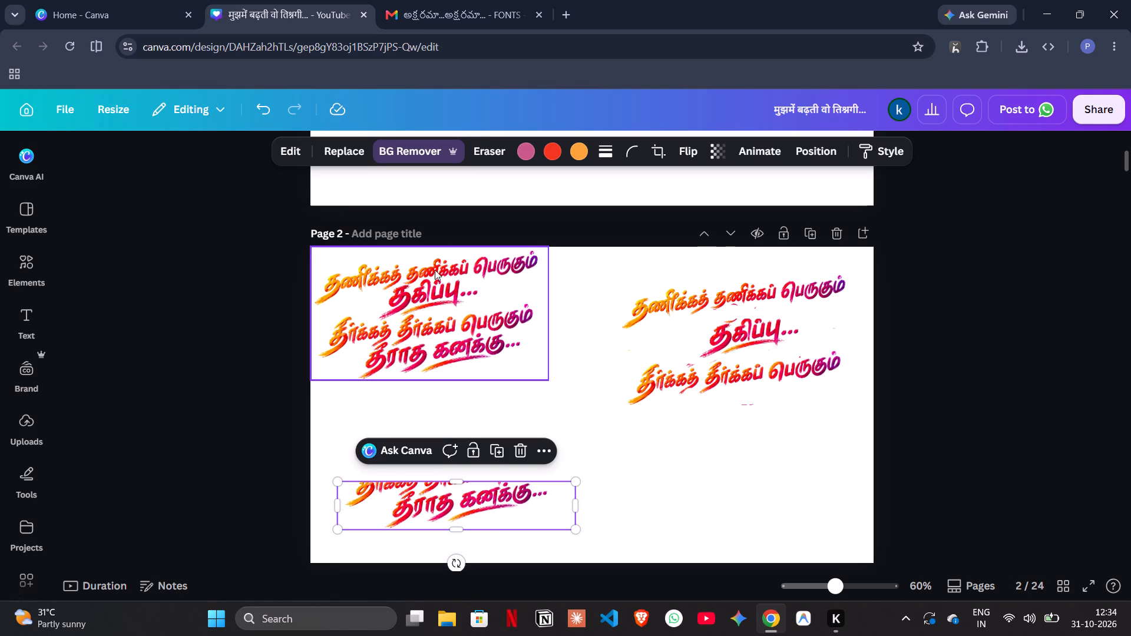
Erase the "தீர்க்கத் தீர்க்கப் பெருகும்" line above "தீராத கனக்கு..." in the copy with the Magic Eraser's Area mode at brush size 40.
{"action": "left_click", "coordinate": [476, 154]}
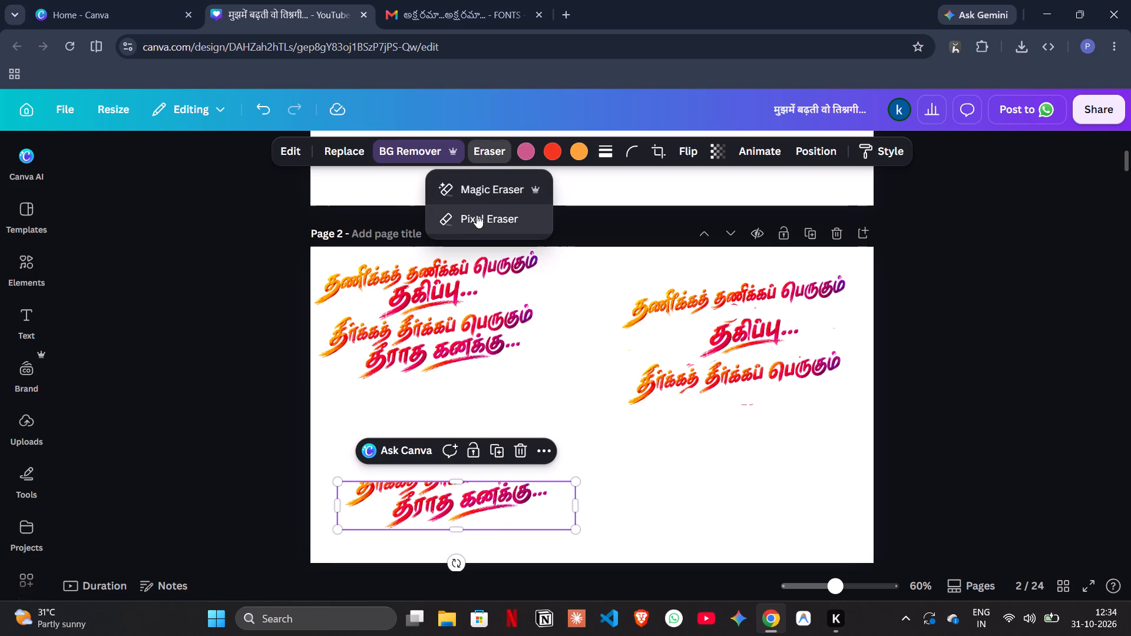
{"action": "left_click", "coordinate": [475, 198]}
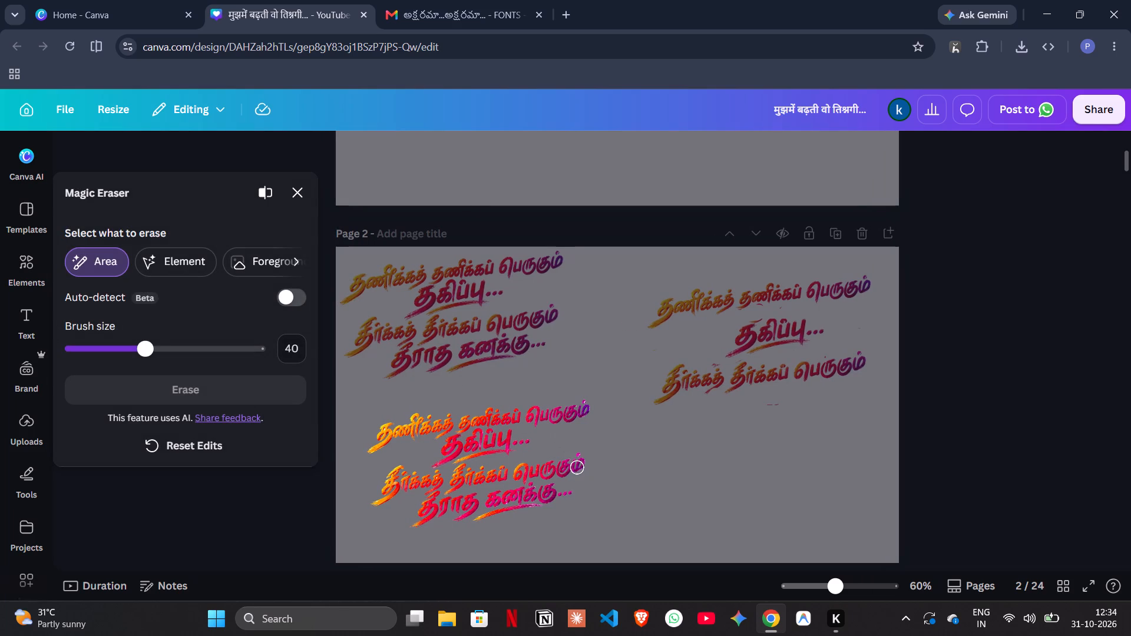
{"action": "left_click_drag", "start_coordinate": [578, 468], "coordinate": [524, 476]}
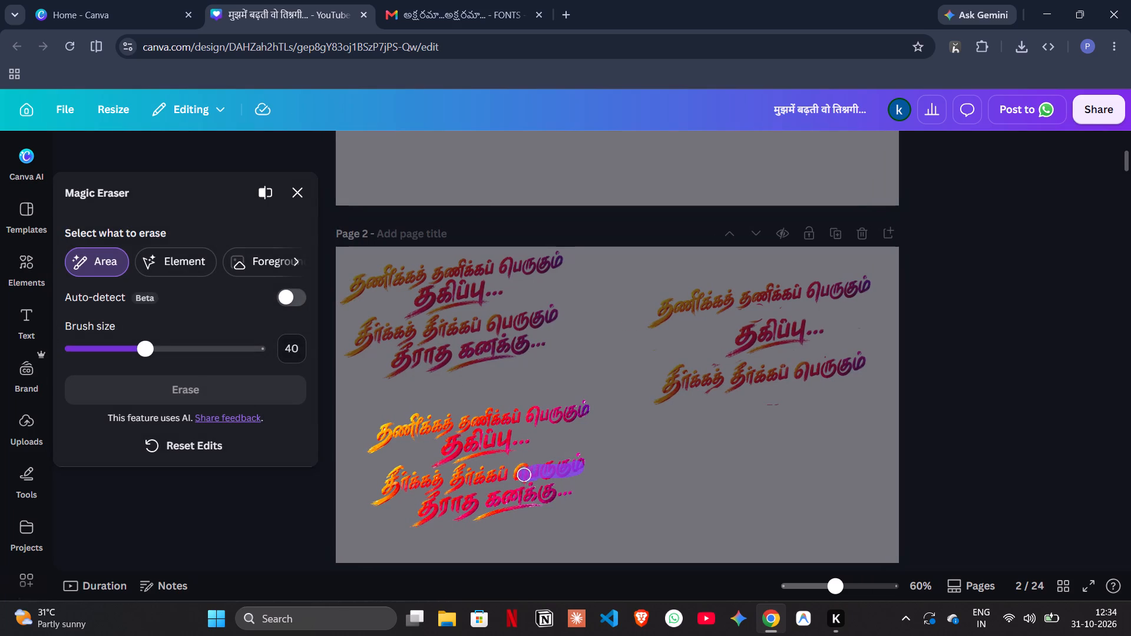
{"action": "left_click_drag", "start_coordinate": [524, 476], "coordinate": [442, 482]}
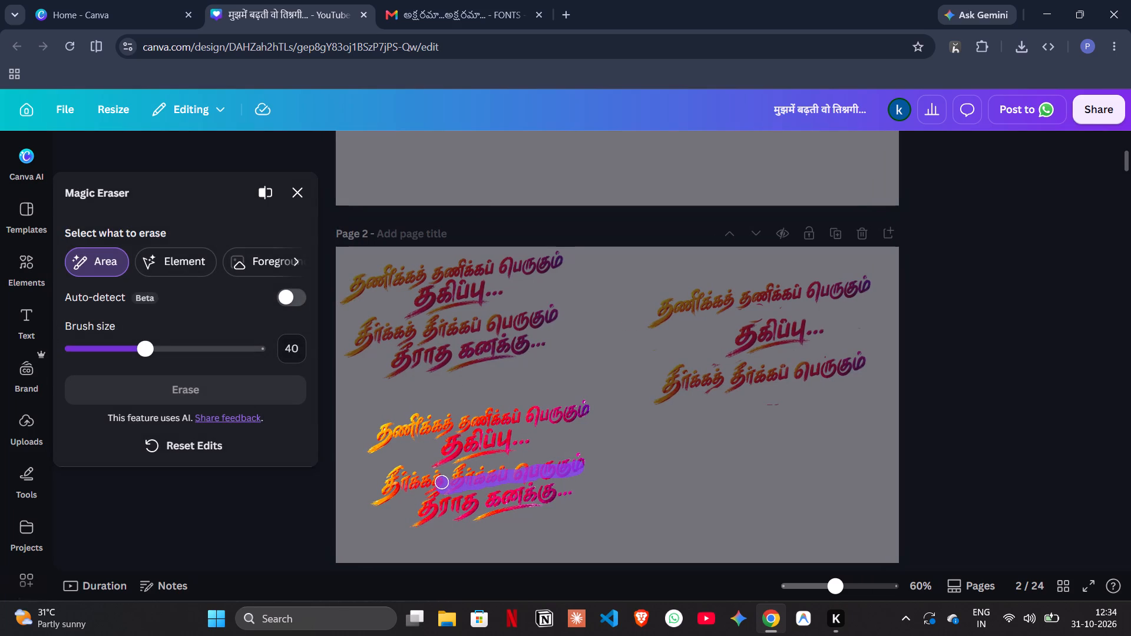
{"action": "left_click_drag", "start_coordinate": [442, 482], "coordinate": [382, 499]}
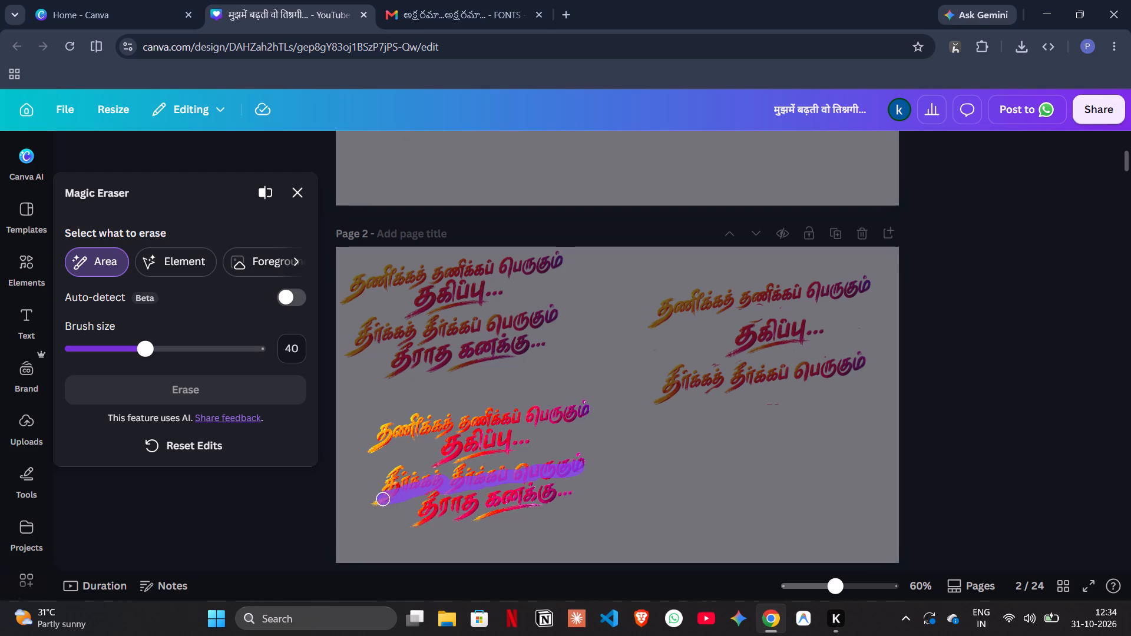
{"action": "left_click_drag", "start_coordinate": [382, 499], "coordinate": [524, 471]}
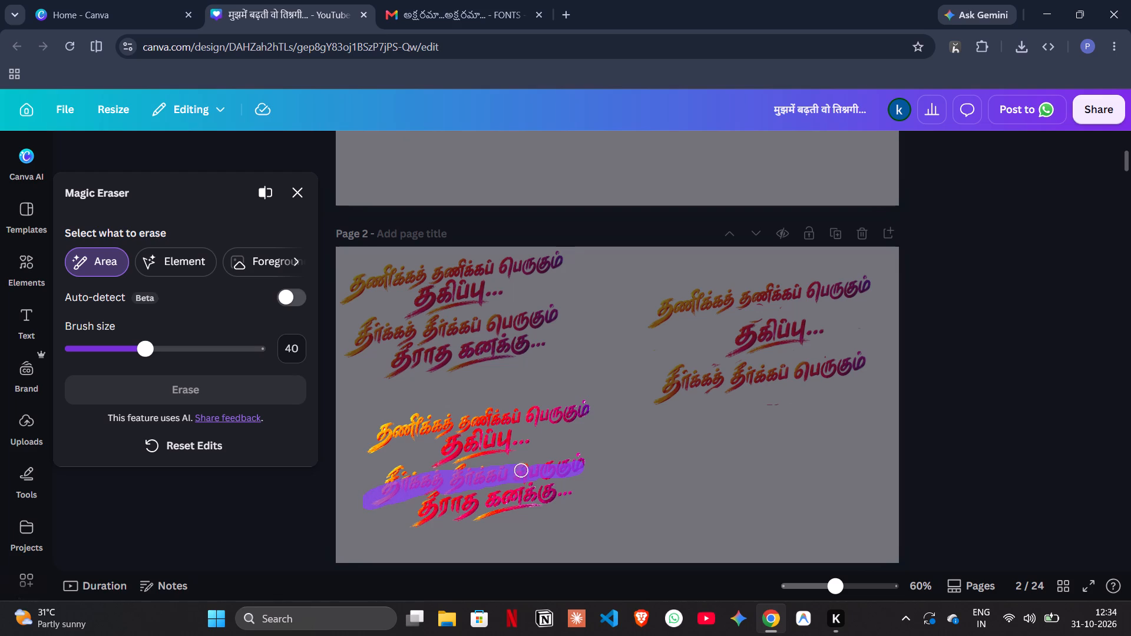
{"action": "left_click_drag", "start_coordinate": [524, 471], "coordinate": [590, 465]}
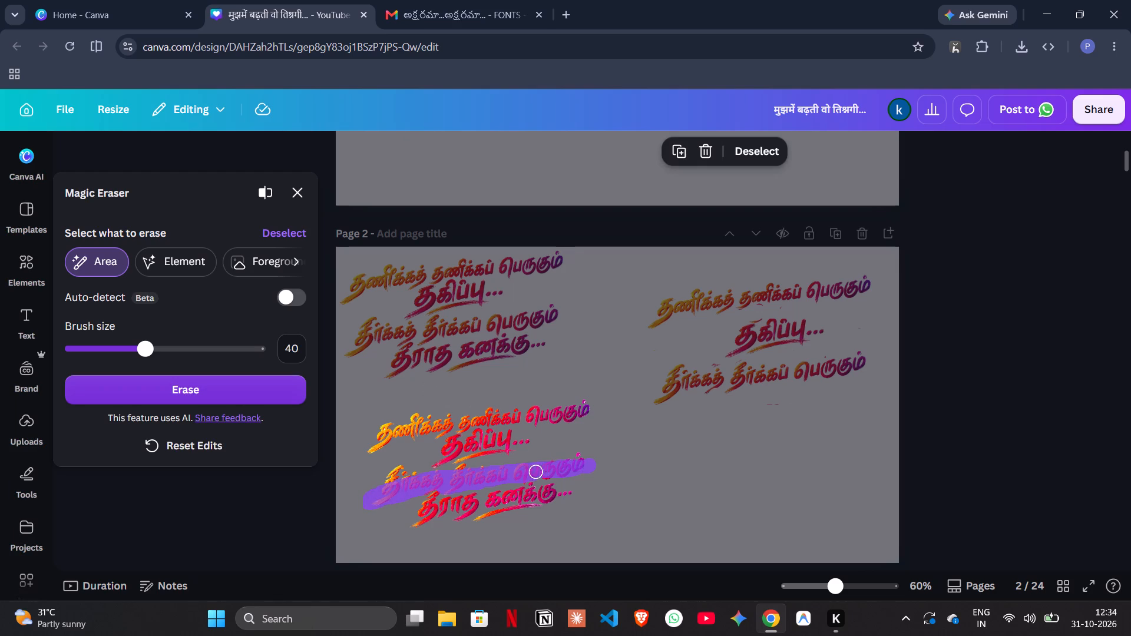
{"action": "left_click", "coordinate": [544, 475]}
{"action": "left_click", "coordinate": [230, 376]}
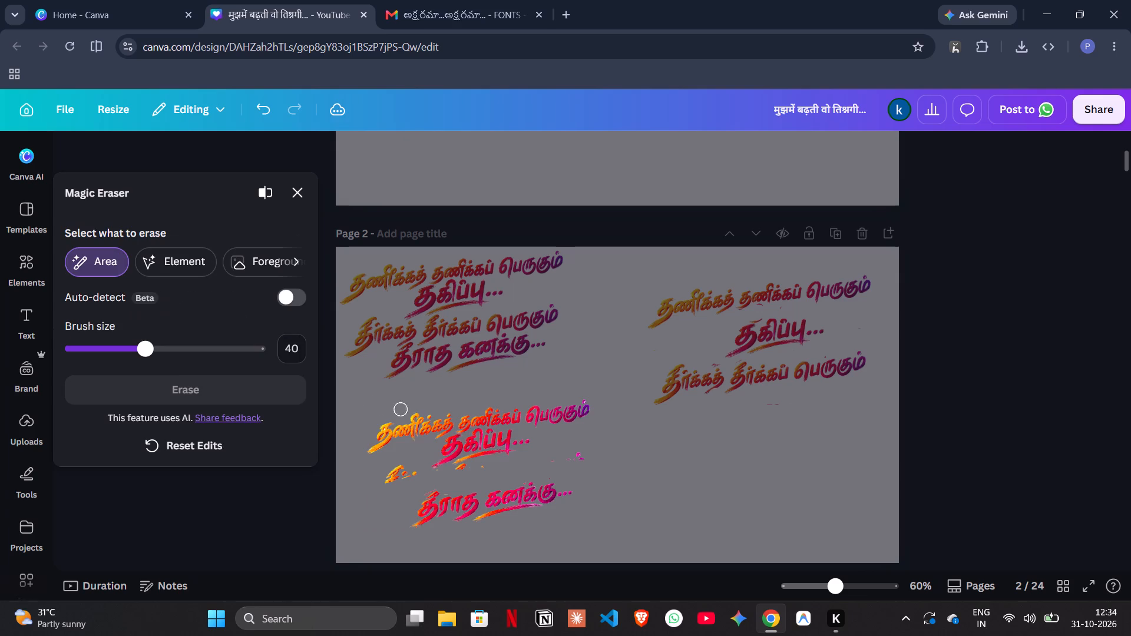
{"action": "left_click", "coordinate": [298, 184]}
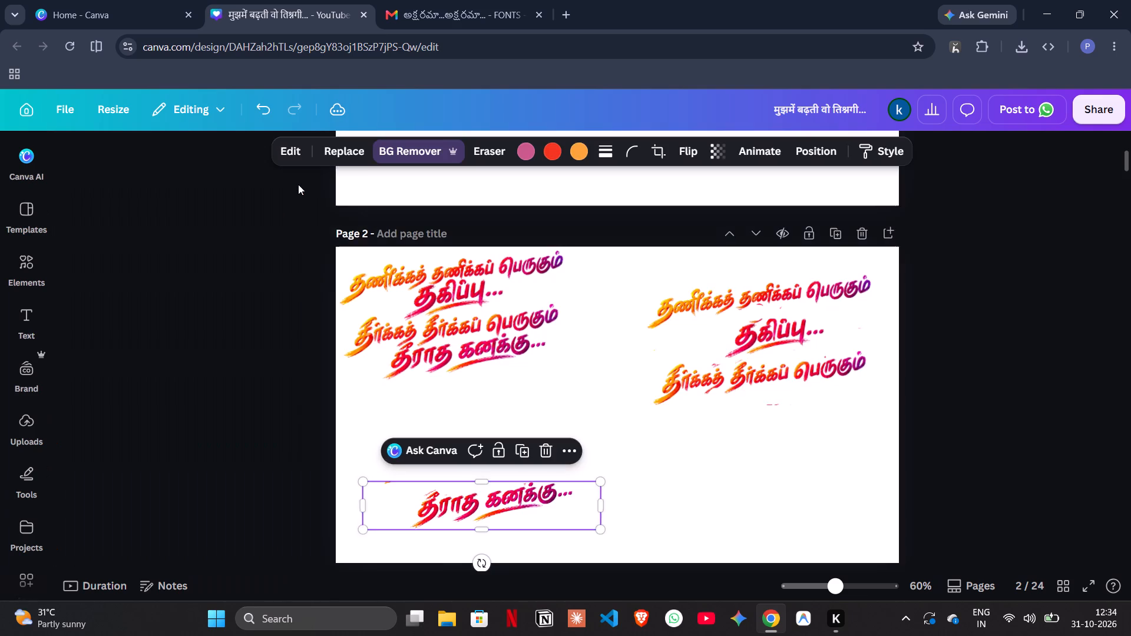
Move the "தீராத கனக்கு..." piece to just beneath "தீர்க்கத் தீர்க்கப் பெருகும்" in the right half of page 2.
{"action": "left_click", "coordinate": [588, 466]}
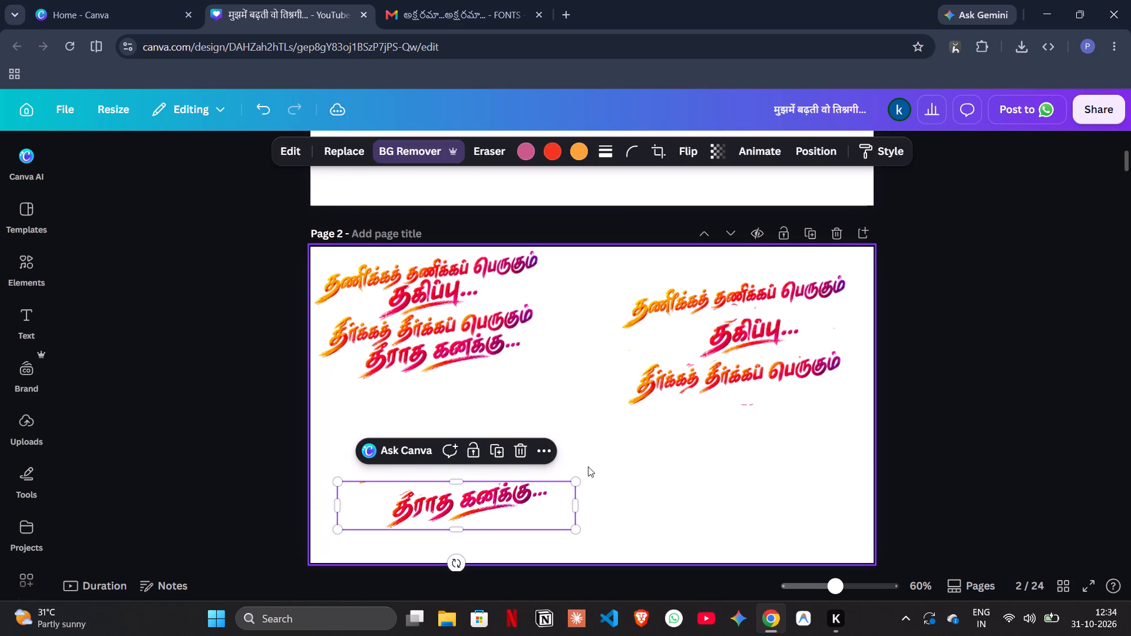
{"action": "left_click_drag", "start_coordinate": [505, 495], "coordinate": [748, 449]}
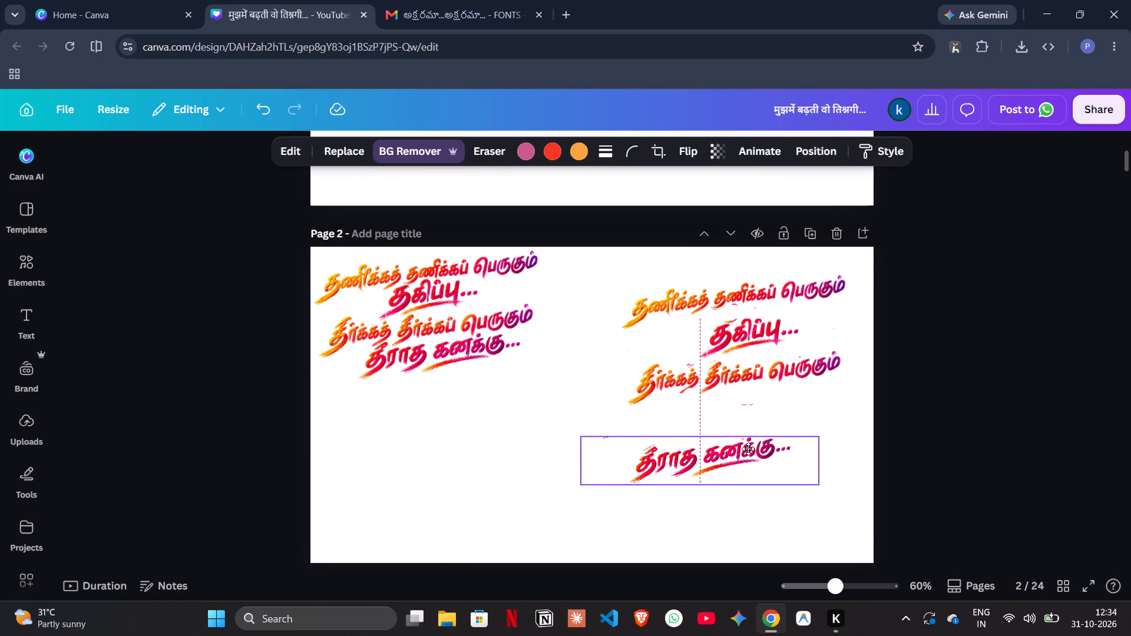
{"action": "left_click_drag", "start_coordinate": [748, 449], "coordinate": [783, 406]}
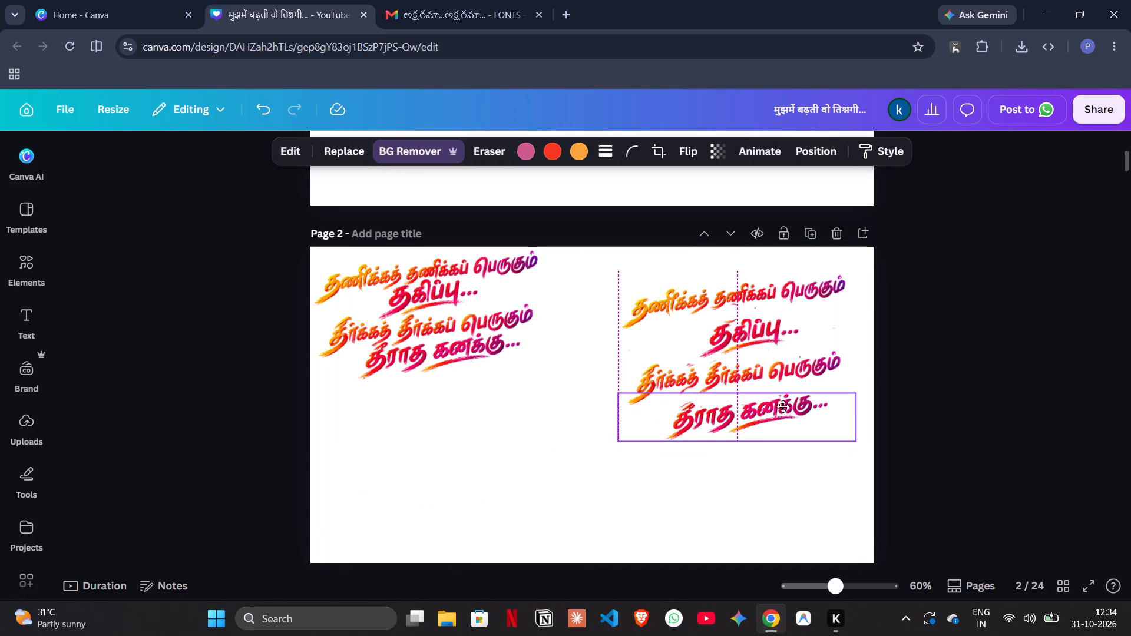
{"action": "left_click_drag", "start_coordinate": [783, 406], "coordinate": [784, 404]}
{"action": "left_click", "coordinate": [534, 440]}
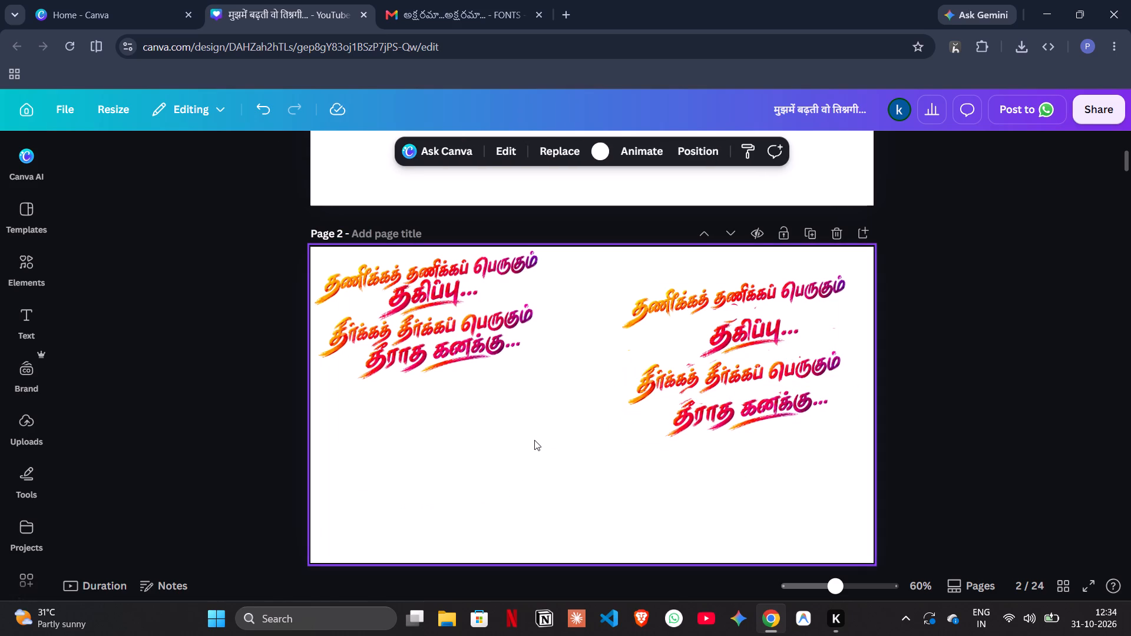
Delete the original four-line Tamil lettering from the left half of page 2.
{"action": "left_click", "coordinate": [478, 338]}
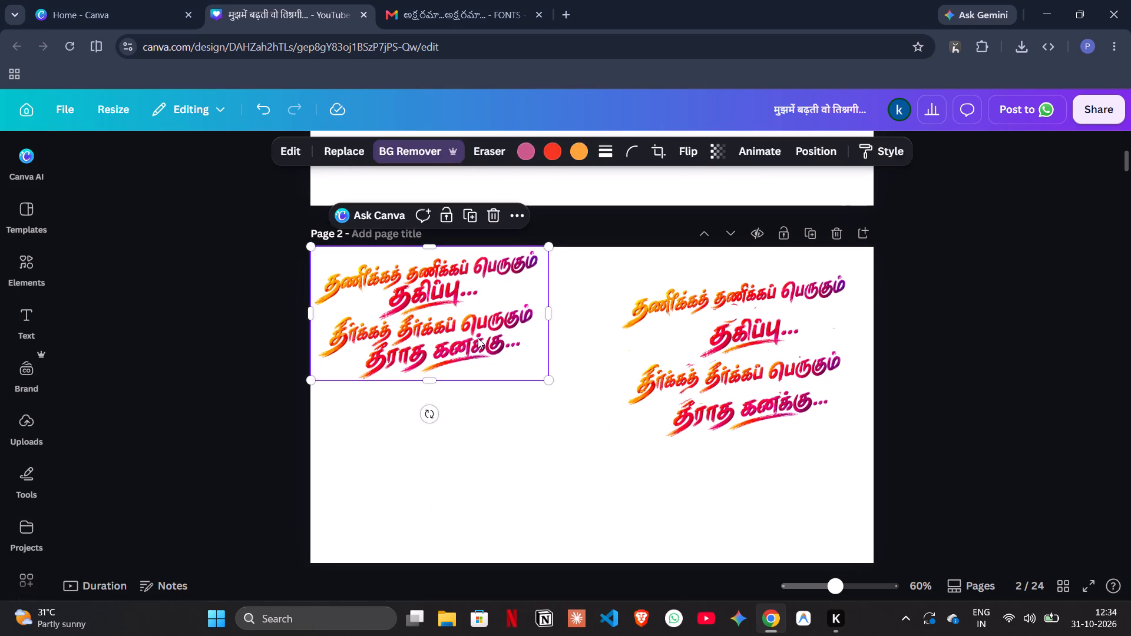
{"action": "key", "text": "BackSpace"}
Select all four separated Tamil line pieces and enlarge them together from their bottom-left corner.
{"action": "left_click_drag", "start_coordinate": [951, 534], "coordinate": [702, 274]}
{"action": "left_click_drag", "start_coordinate": [702, 274], "coordinate": [601, 271]}
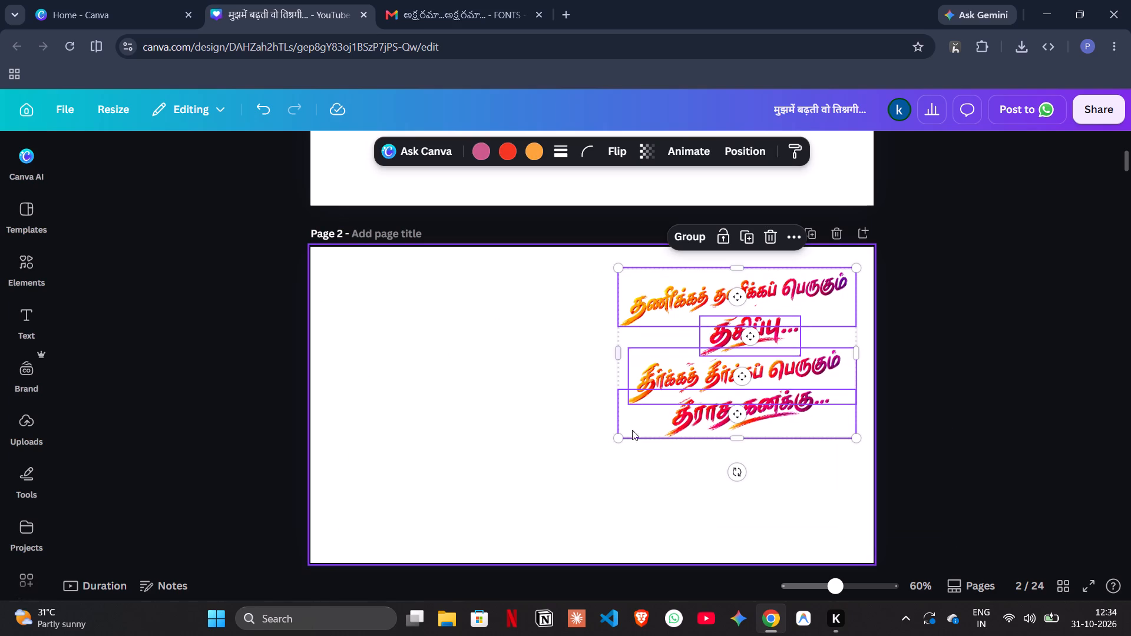
{"action": "left_click_drag", "start_coordinate": [617, 442], "coordinate": [568, 476]}
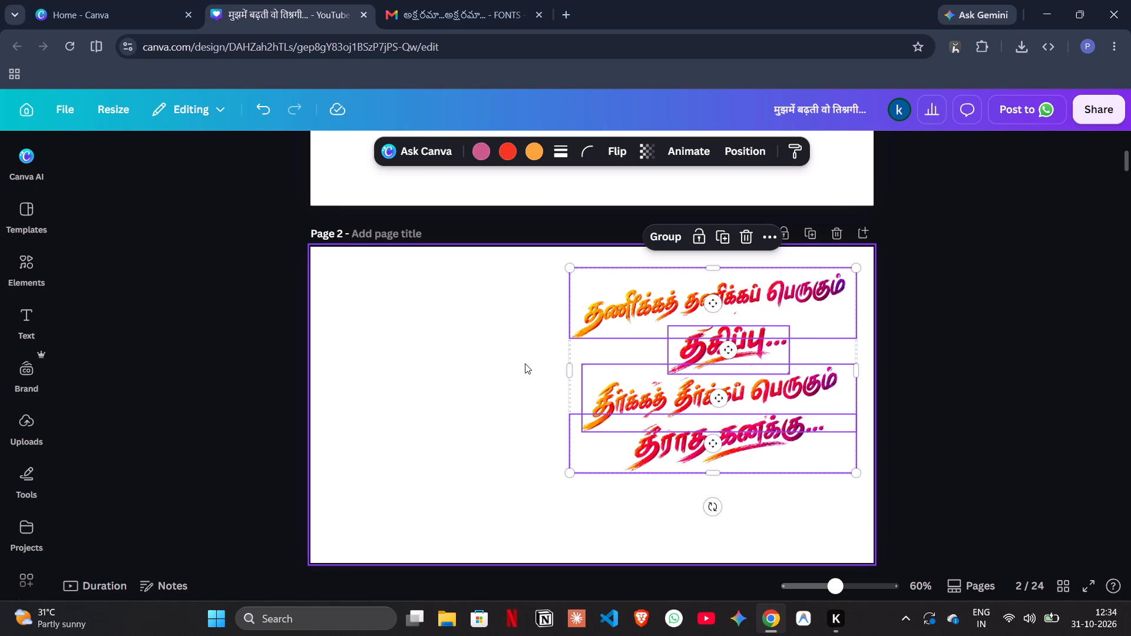
Move the four Tamil line pieces together to around the middle of page 2.
{"action": "left_click", "coordinate": [525, 363]}
{"action": "left_click_drag", "start_coordinate": [880, 479], "coordinate": [684, 299]}
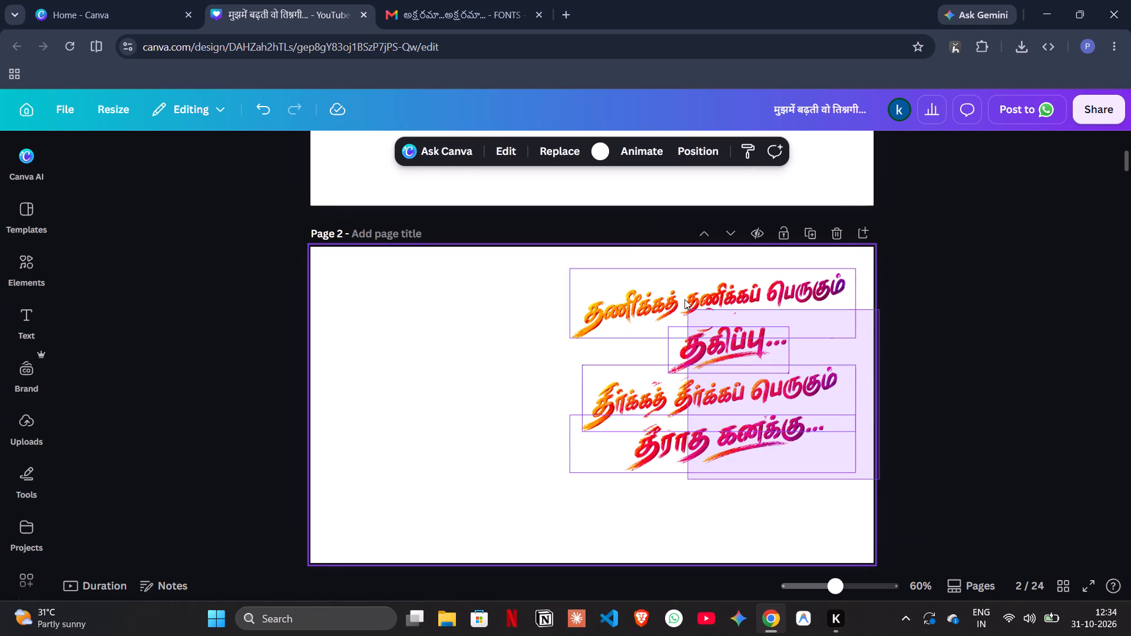
{"action": "left_click_drag", "start_coordinate": [684, 299], "coordinate": [676, 281]}
{"action": "left_click_drag", "start_coordinate": [676, 281], "coordinate": [568, 332]}
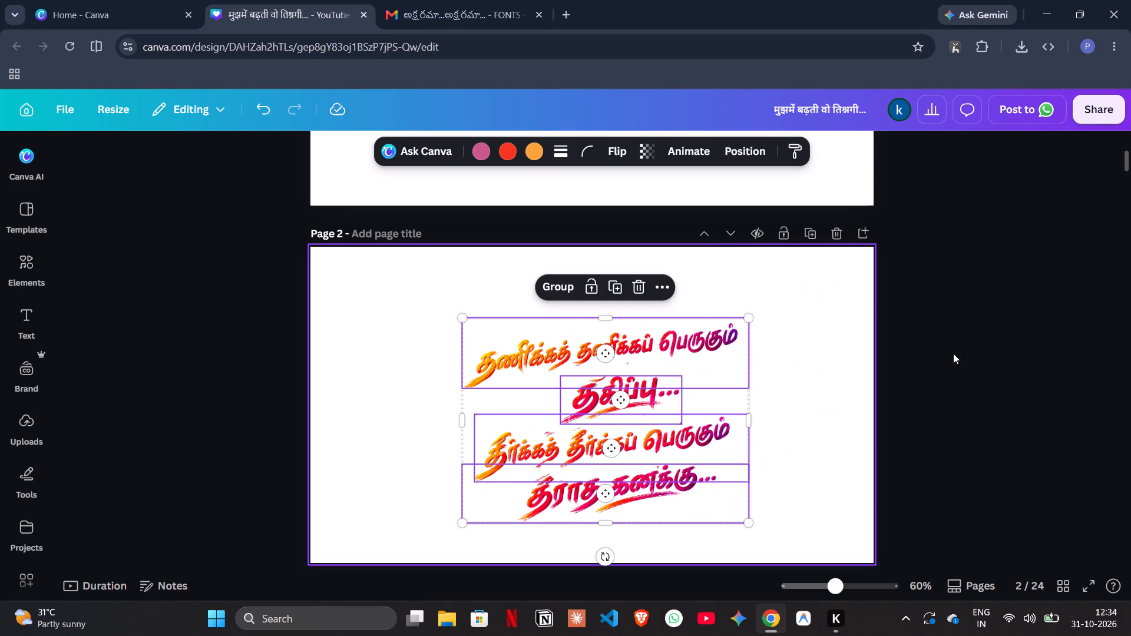
{"action": "left_click", "coordinate": [953, 353]}
On page 4, erase the tops of "हिसाब" beneath the cropped "घटते-घटते बढ़ती तपिश..." piece with the Magic Eraser's Area mode at brush size 40.
{"action": "scroll", "coordinate": [953, 353], "scroll_direction": "up", "scroll_amount": 5}
{"action": "scroll", "coordinate": [953, 353], "scroll_direction": "down", "scroll_amount": 6}
{"action": "scroll", "coordinate": [953, 353], "scroll_direction": "up", "scroll_amount": 3}
{"action": "scroll", "coordinate": [953, 353], "scroll_direction": "down", "scroll_amount": 2}
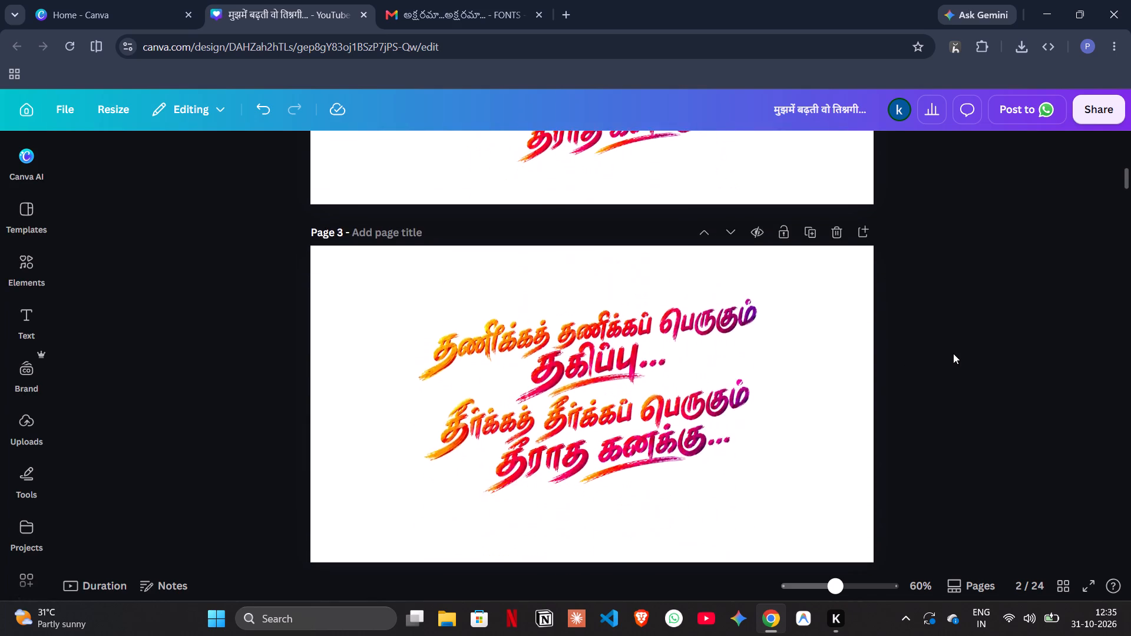
{"action": "scroll", "coordinate": [953, 353], "scroll_direction": "down", "scroll_amount": 5}
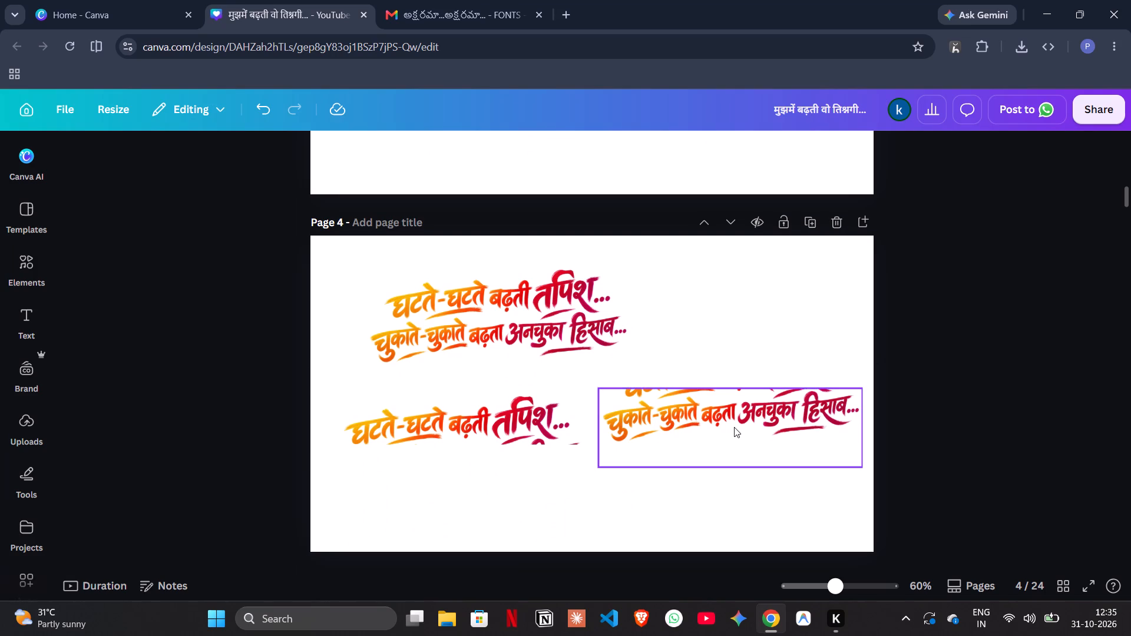
{"action": "left_click", "coordinate": [520, 424]}
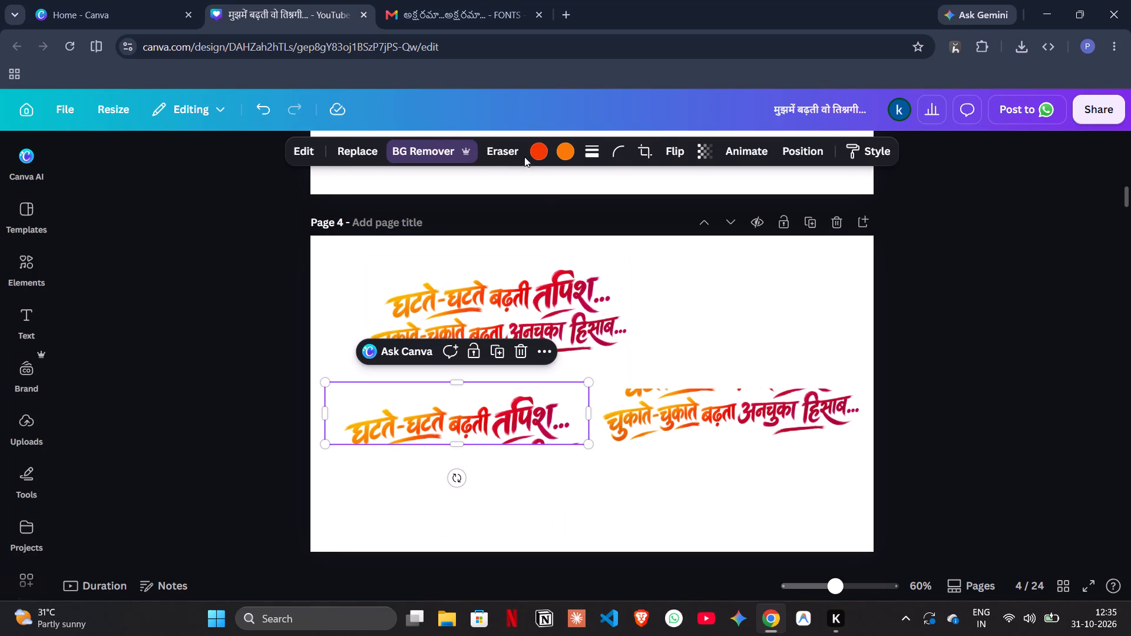
{"action": "left_click", "coordinate": [502, 150]}
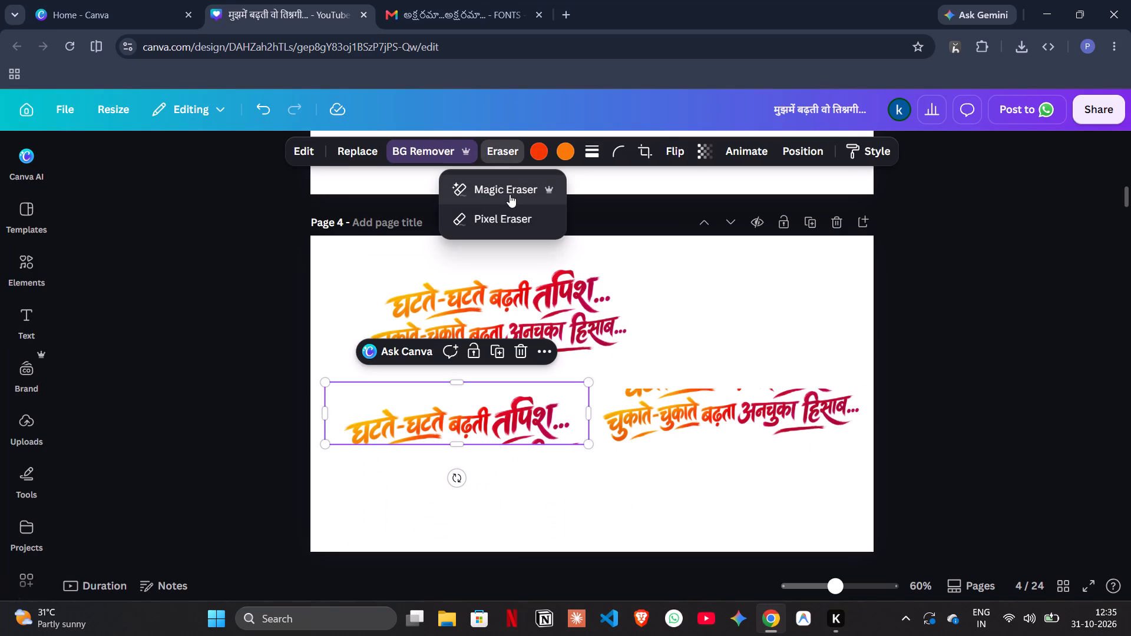
{"action": "left_click", "coordinate": [510, 195]}
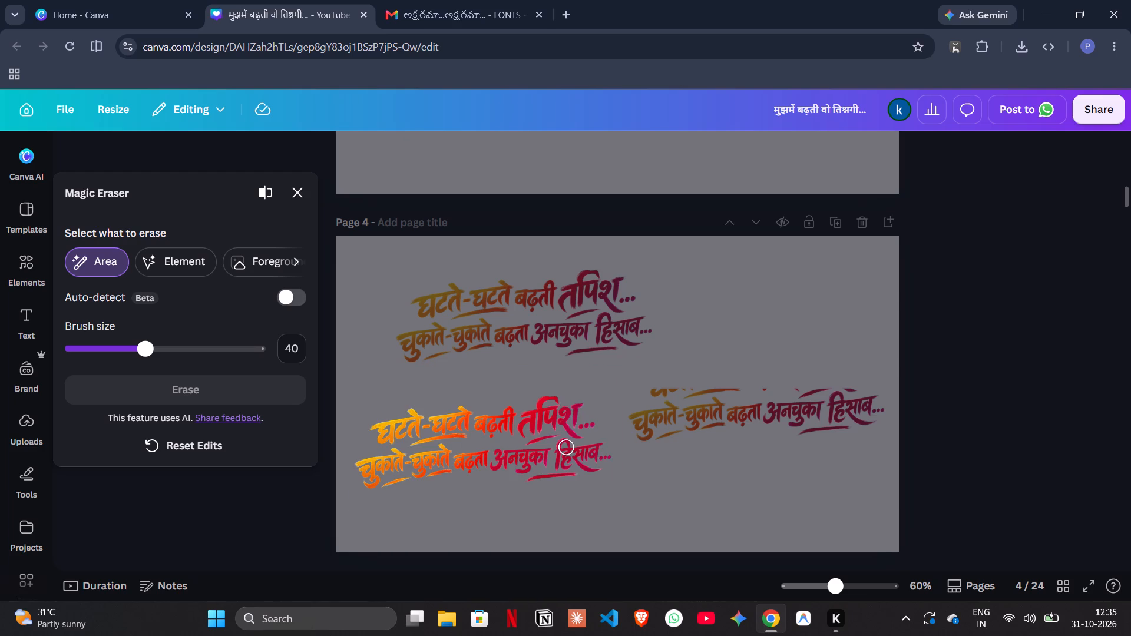
{"action": "left_click", "coordinate": [567, 448]}
{"action": "left_click_drag", "start_coordinate": [565, 446], "coordinate": [561, 447]}
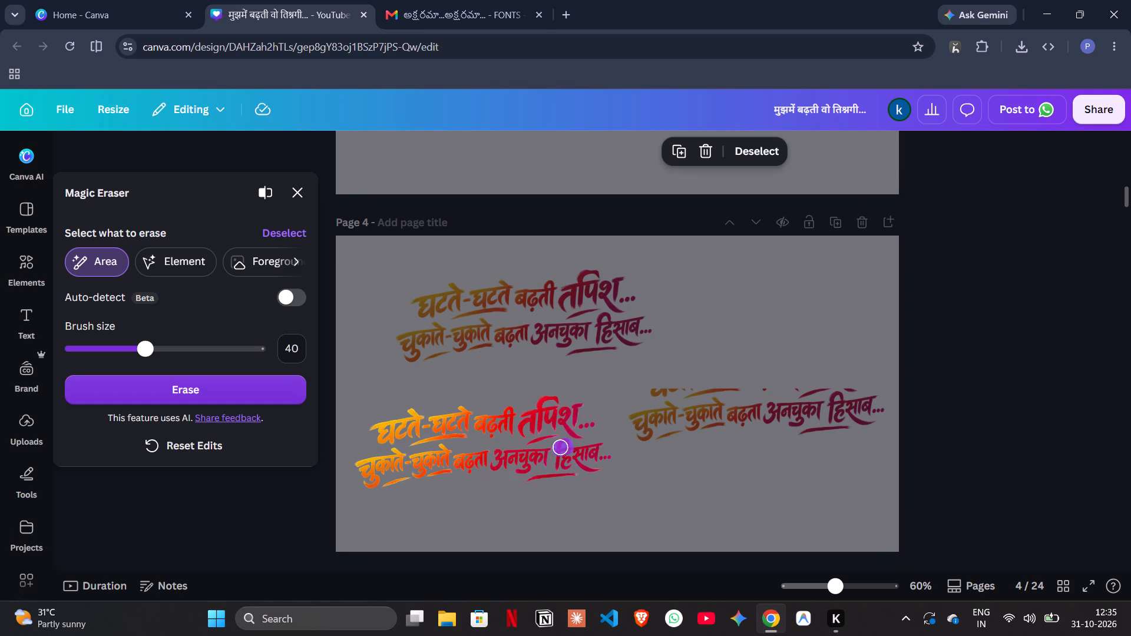
{"action": "left_click_drag", "start_coordinate": [561, 447], "coordinate": [607, 445]}
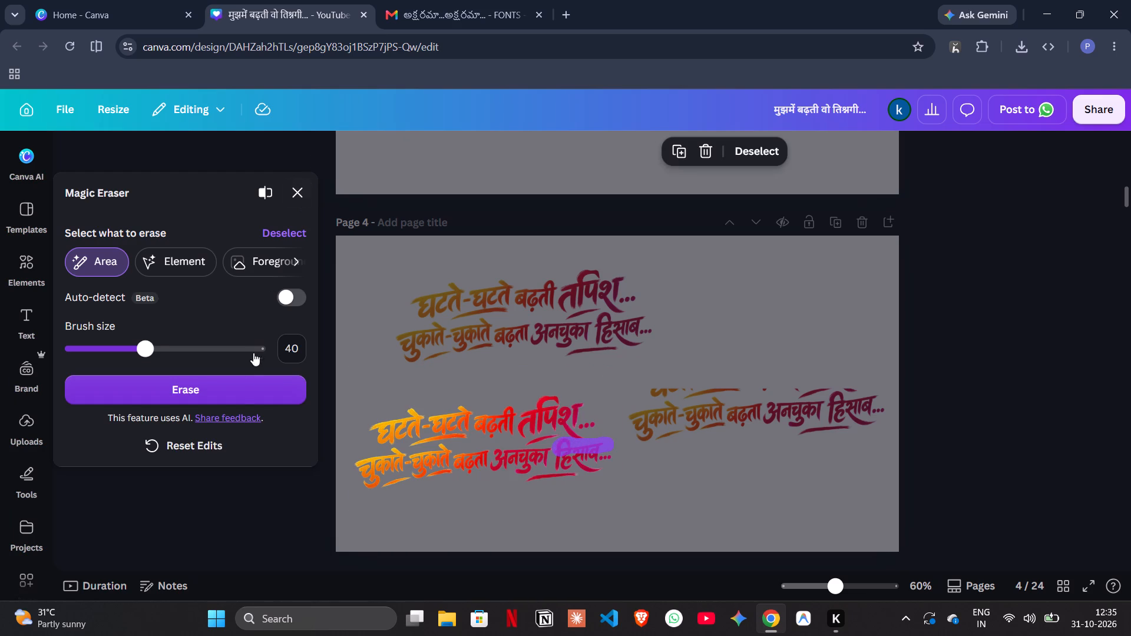
{"action": "left_click", "coordinate": [235, 393]}
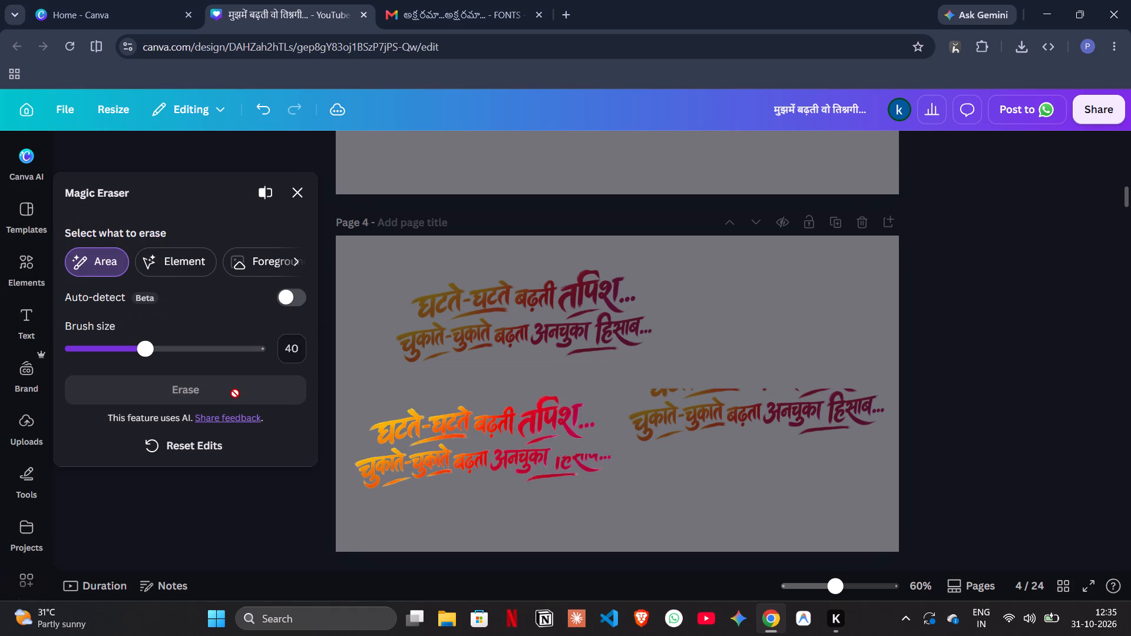
{"action": "left_click", "coordinate": [299, 189]}
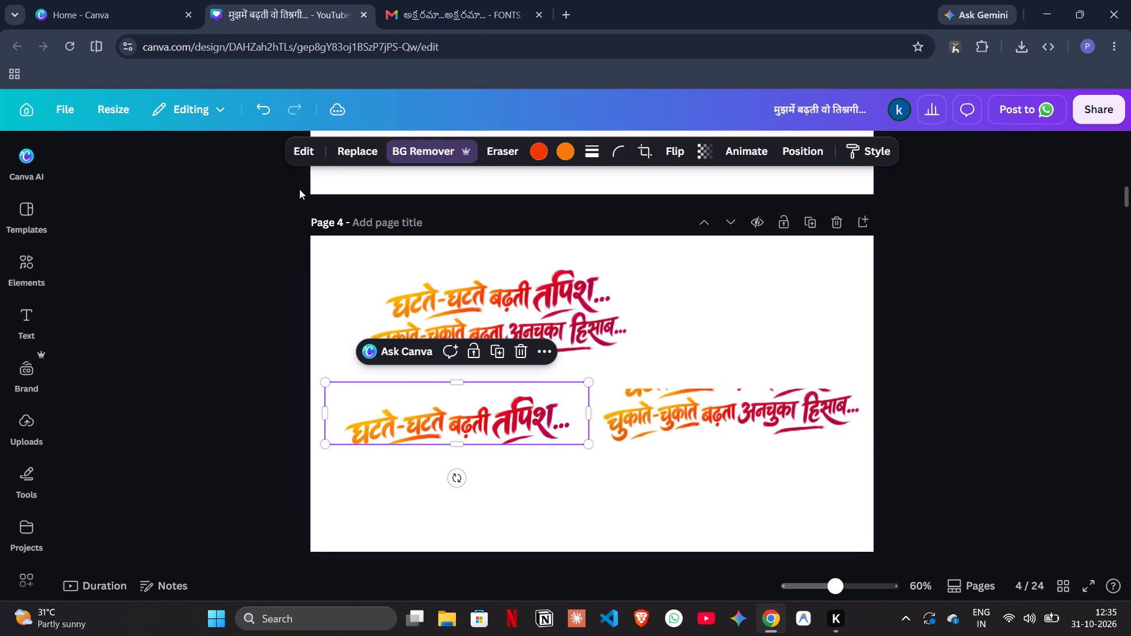
Crop the empty space above the "घटते-घटते बढ़ती तपिश..." piece on page 4, keeping all of its lettering.
{"action": "left_click_drag", "start_coordinate": [457, 386], "coordinate": [453, 408]}
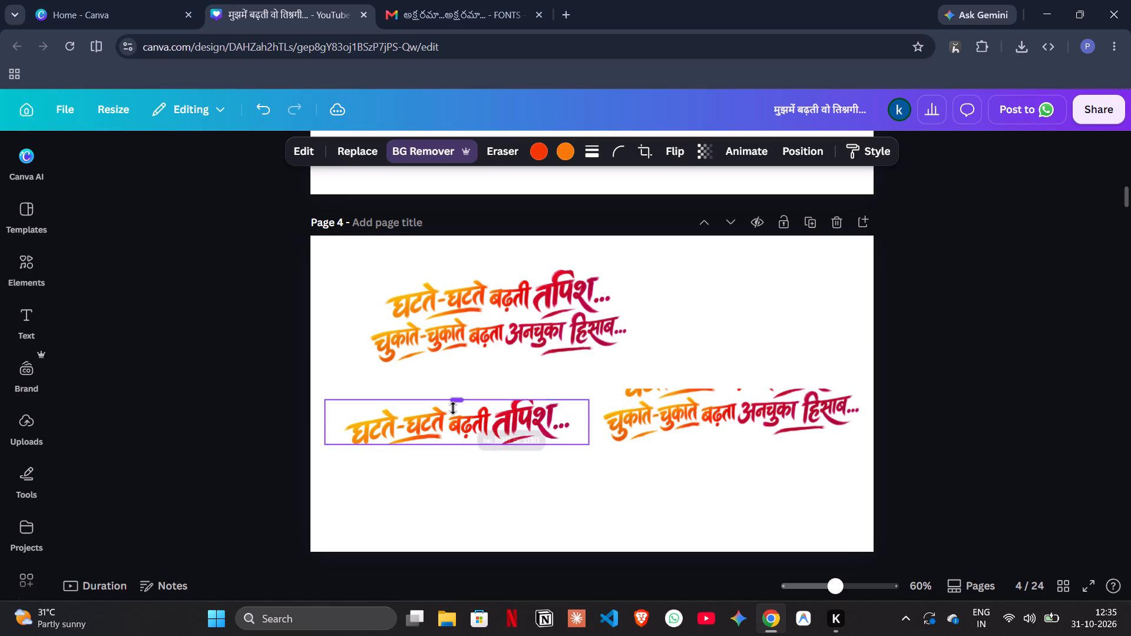
{"action": "left_click_drag", "start_coordinate": [453, 408], "coordinate": [455, 392]}
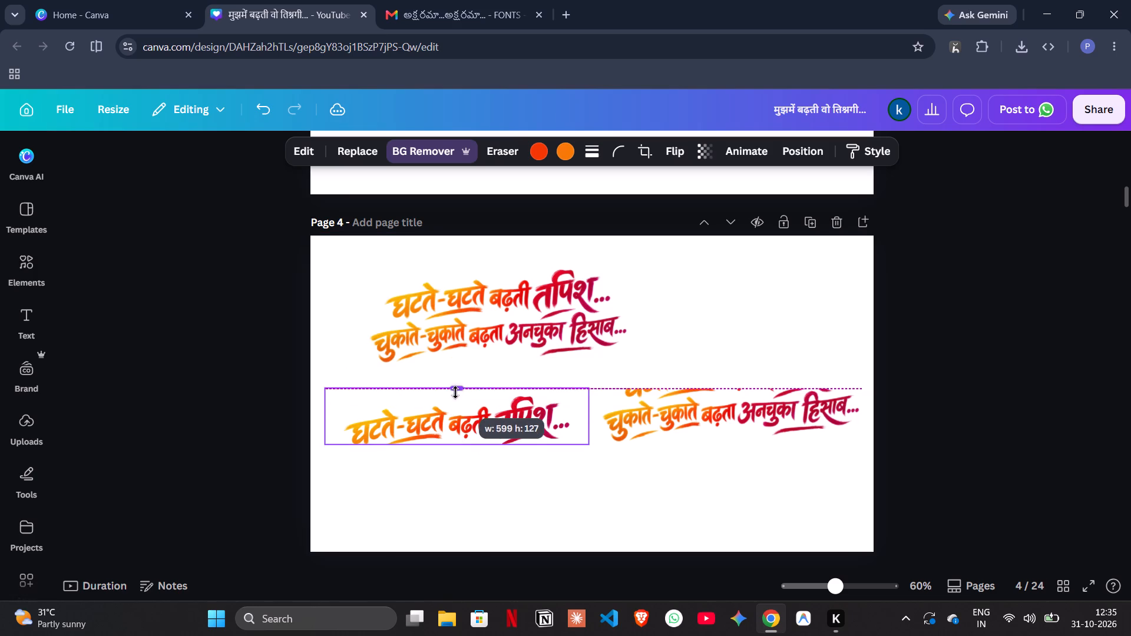
{"action": "left_click_drag", "start_coordinate": [455, 392], "coordinate": [455, 396]}
{"action": "left_click", "coordinate": [315, 326]}
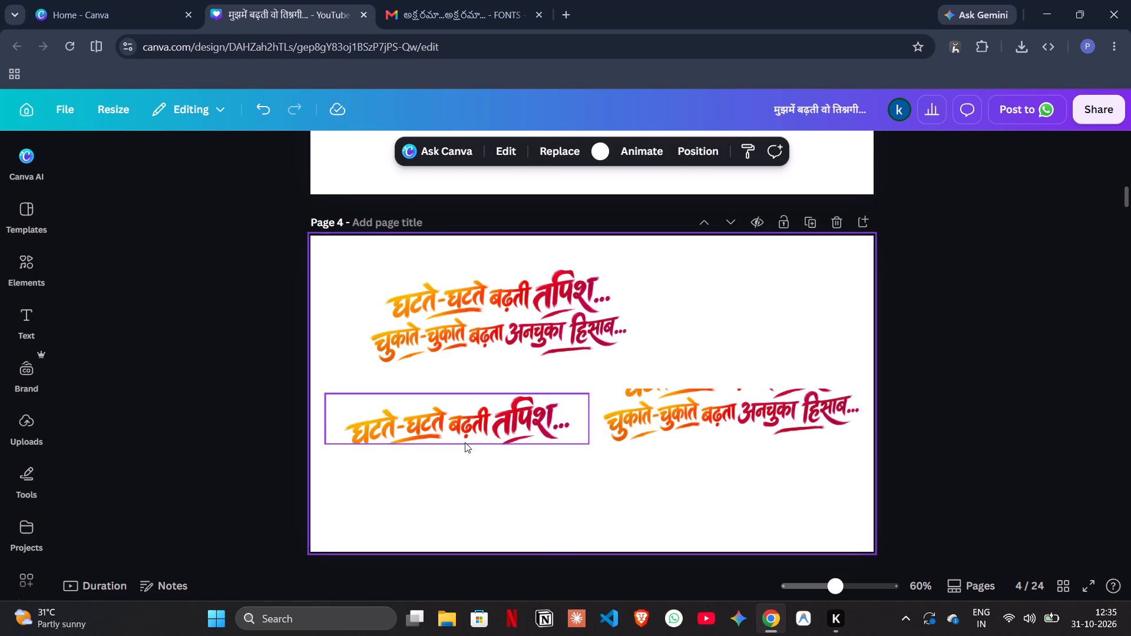
Move page 4's original two-line lettering to the page's upper-left corner and the single-line "घटते-घटते बढ़ती तपिश..." piece to its upper-right.
{"action": "left_click_drag", "start_coordinate": [530, 322], "coordinate": [478, 303]}
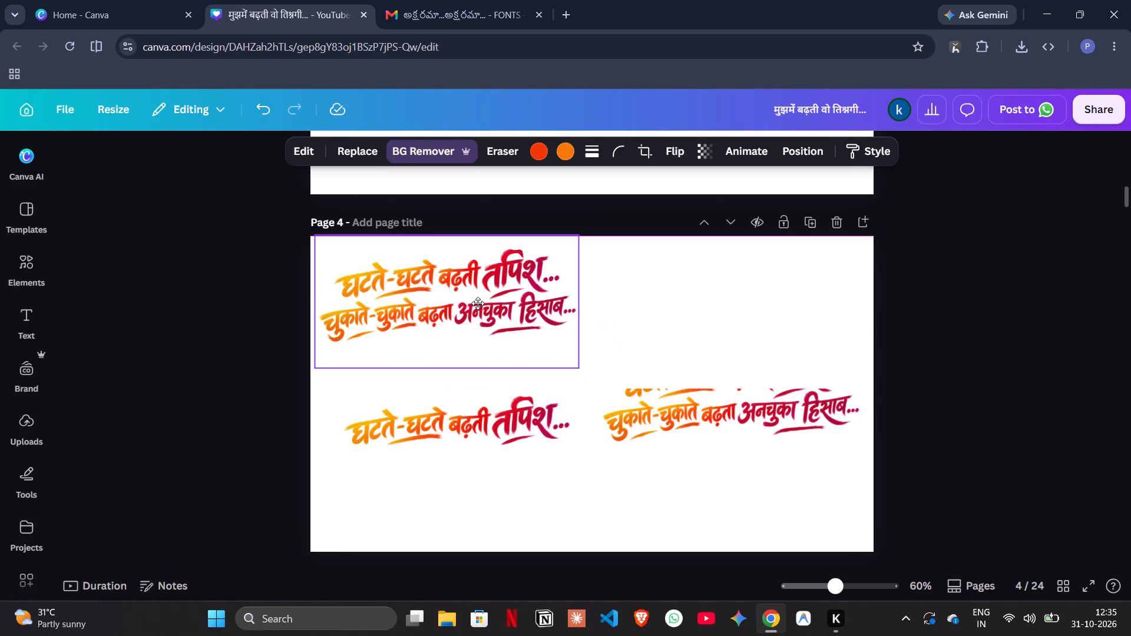
{"action": "left_click_drag", "start_coordinate": [478, 303], "coordinate": [477, 303]}
{"action": "left_click_drag", "start_coordinate": [536, 423], "coordinate": [799, 288]}
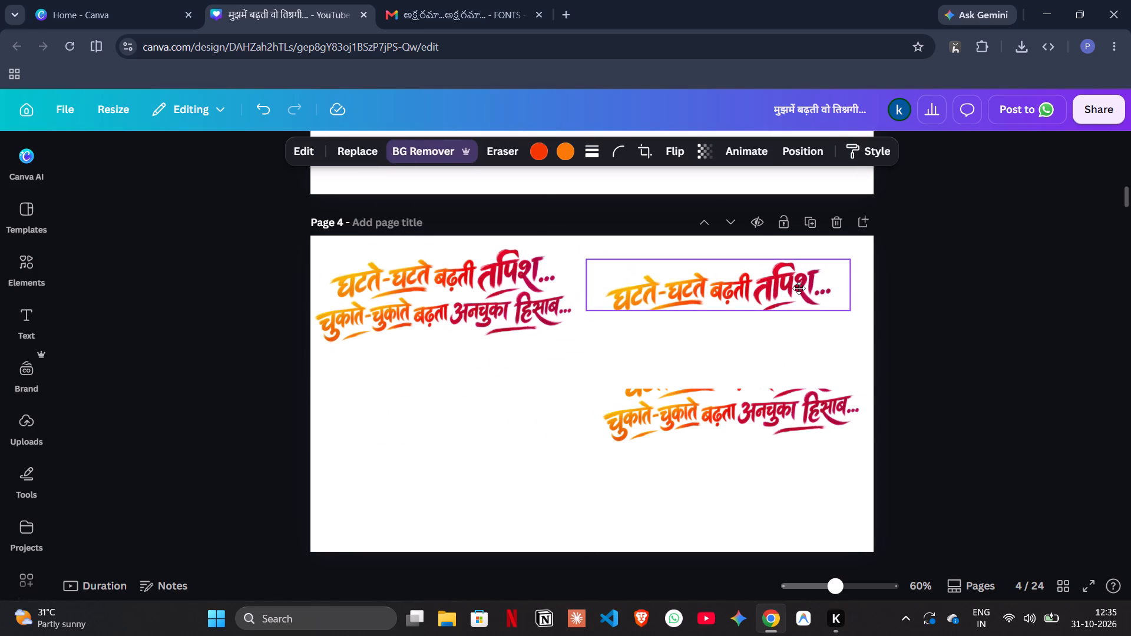
{"action": "left_click_drag", "start_coordinate": [799, 288], "coordinate": [817, 287]}
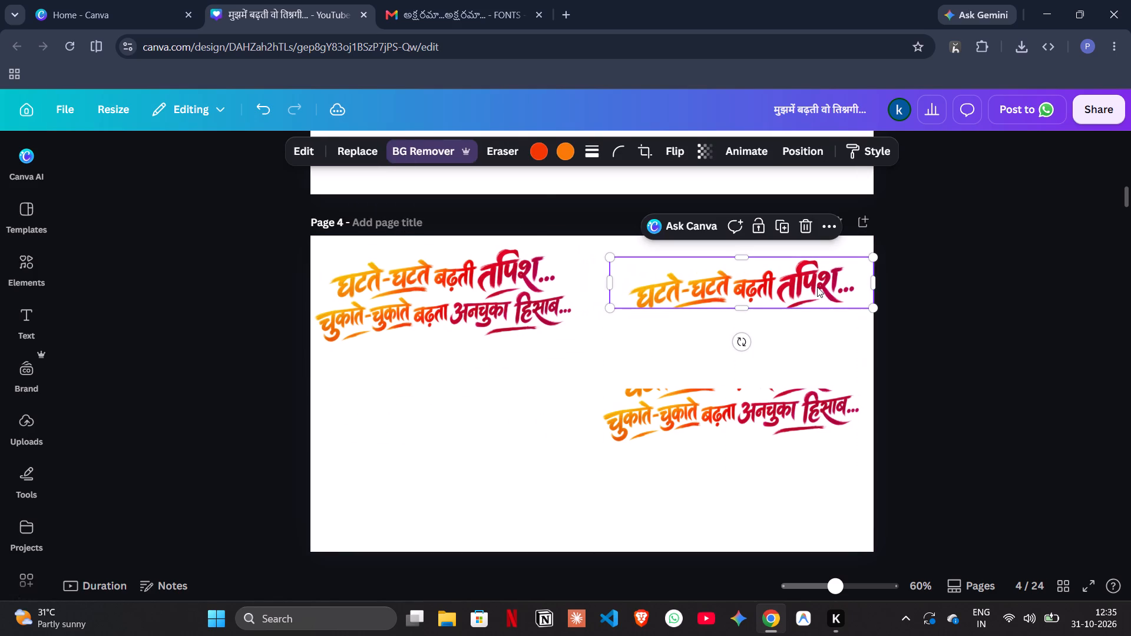
Move the "चुकाते-चुकाते बढ़ता अनचुका हिसाब..." piece left and erase the line-one remnants above it with Magic Eraser's Area mode at brush size 40.
{"action": "left_click_drag", "start_coordinate": [772, 417], "coordinate": [558, 413]}
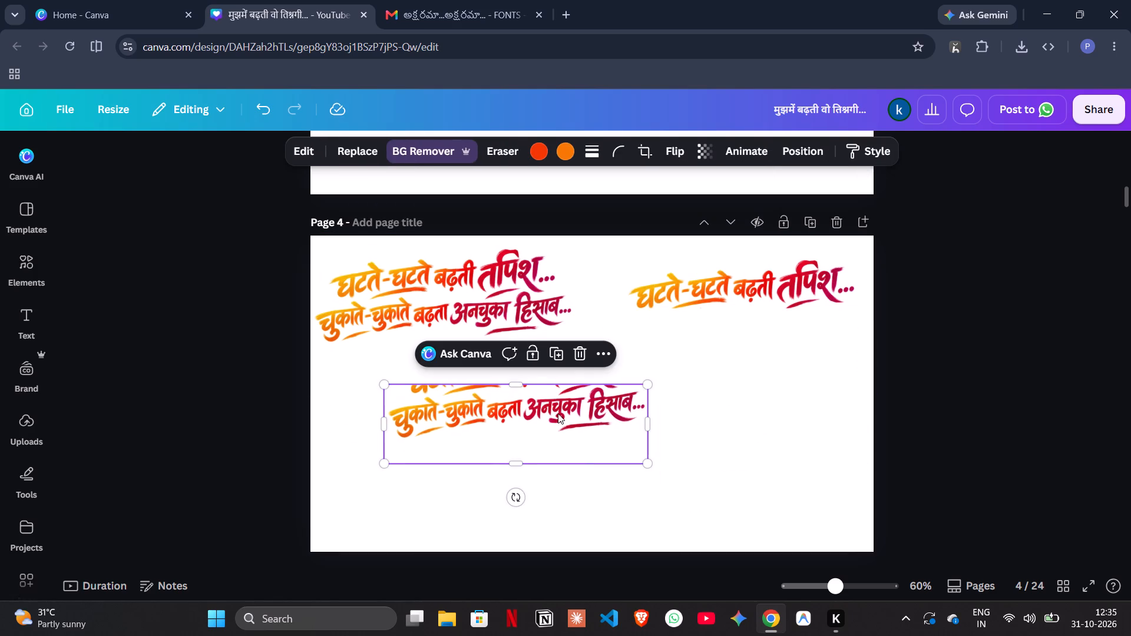
{"action": "left_click", "coordinate": [485, 156]}
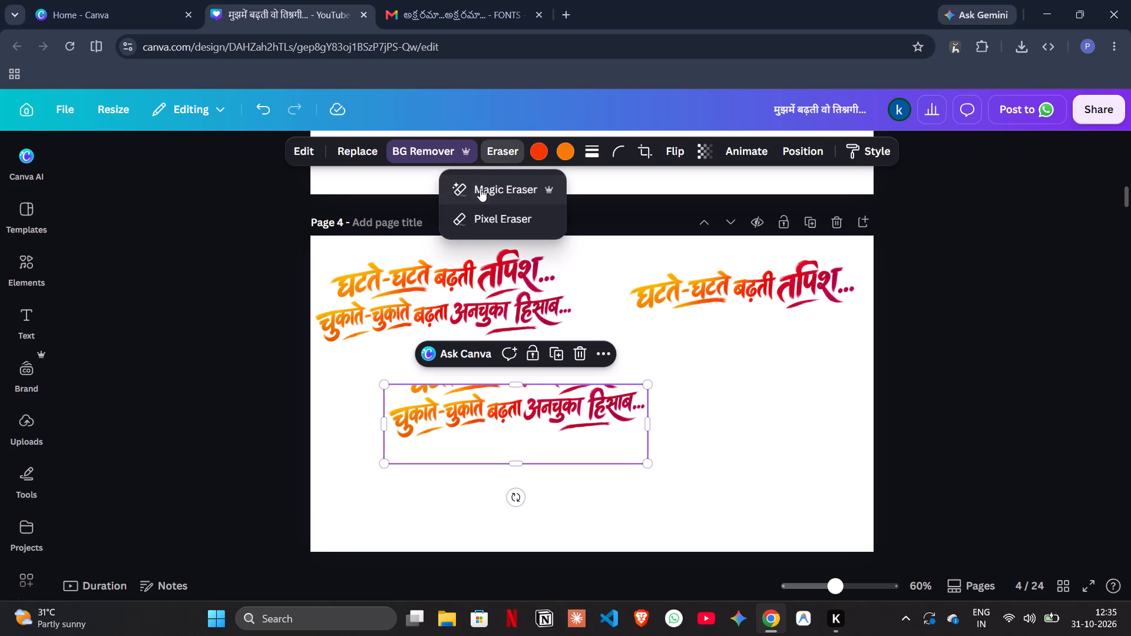
{"action": "left_click", "coordinate": [482, 188]}
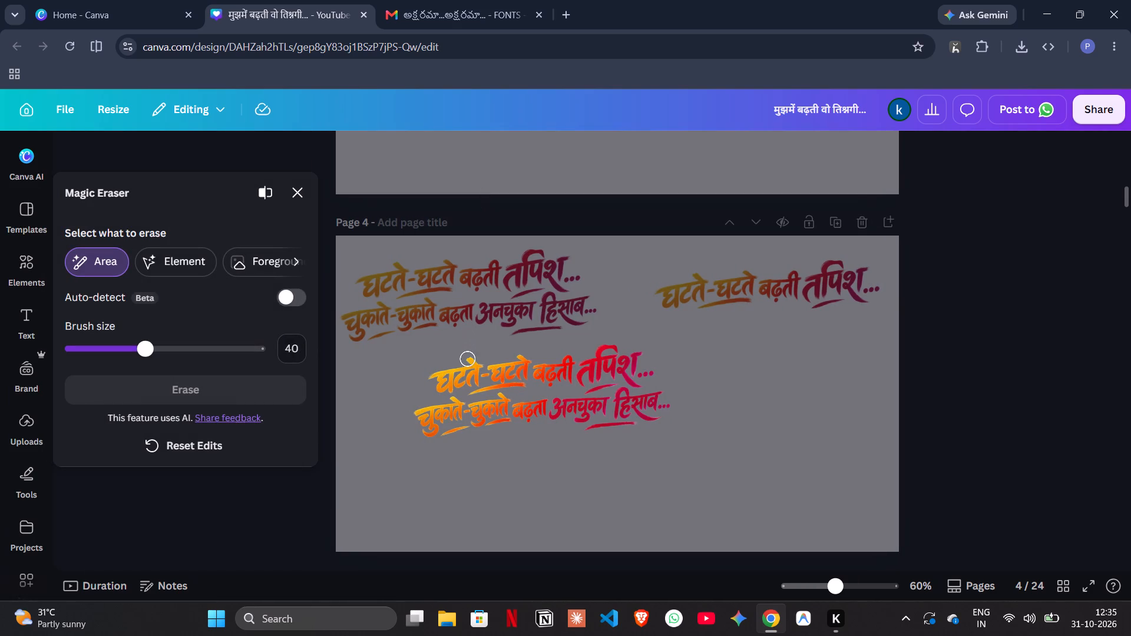
{"action": "left_click", "coordinate": [437, 386]}
{"action": "left_click_drag", "start_coordinate": [437, 386], "coordinate": [465, 386]}
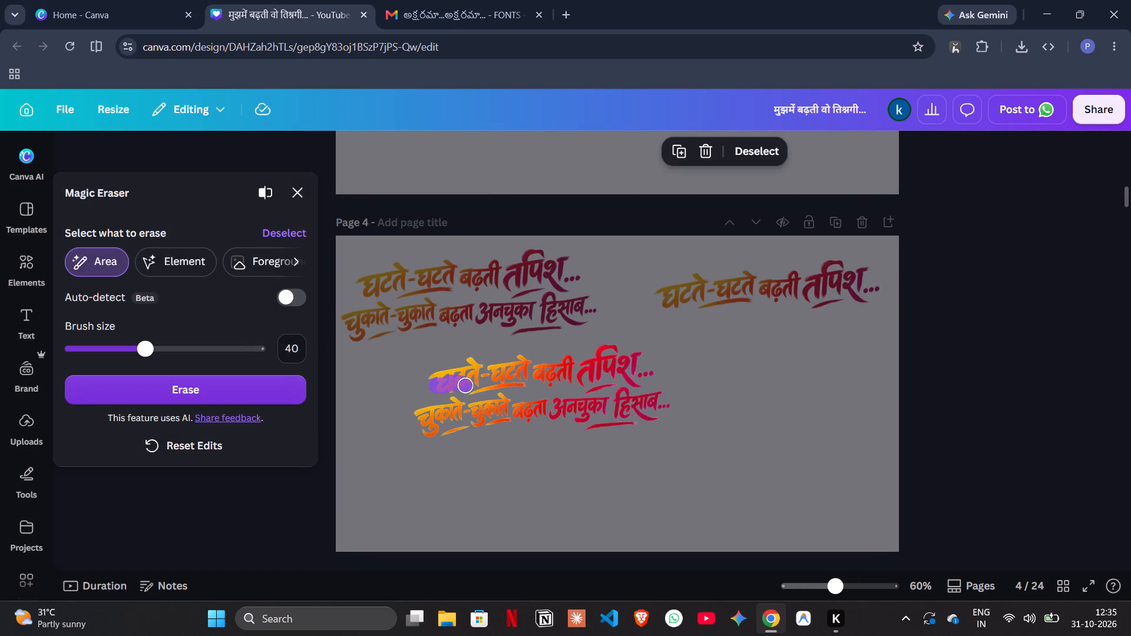
{"action": "left_click_drag", "start_coordinate": [465, 386], "coordinate": [474, 385]}
{"action": "left_click_drag", "start_coordinate": [474, 385], "coordinate": [512, 383]}
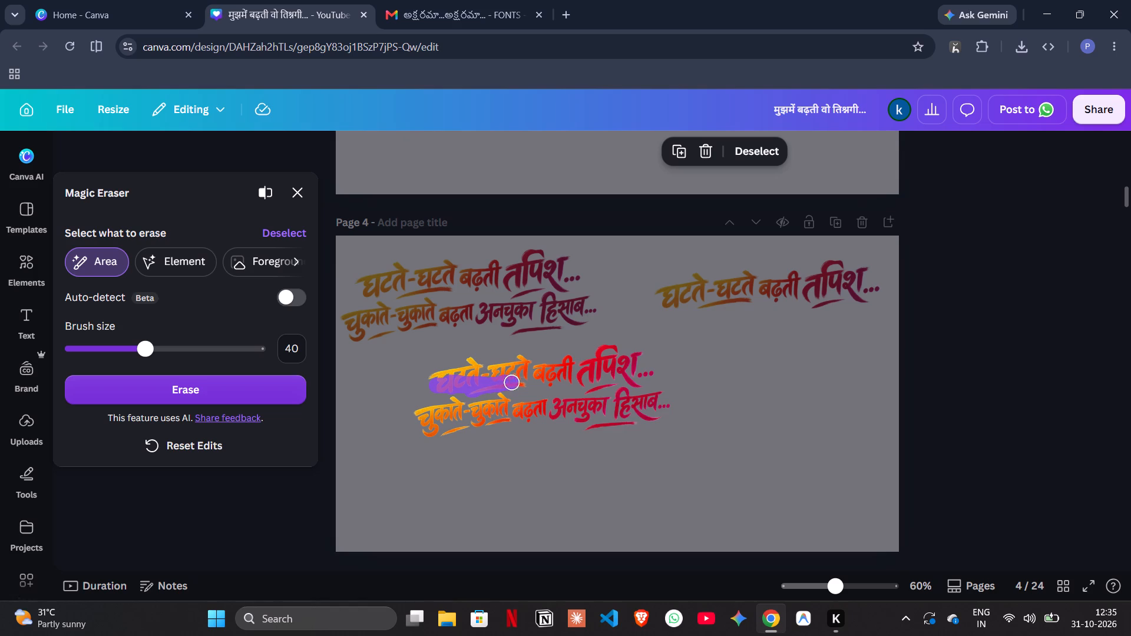
{"action": "left_click_drag", "start_coordinate": [512, 383], "coordinate": [596, 385]}
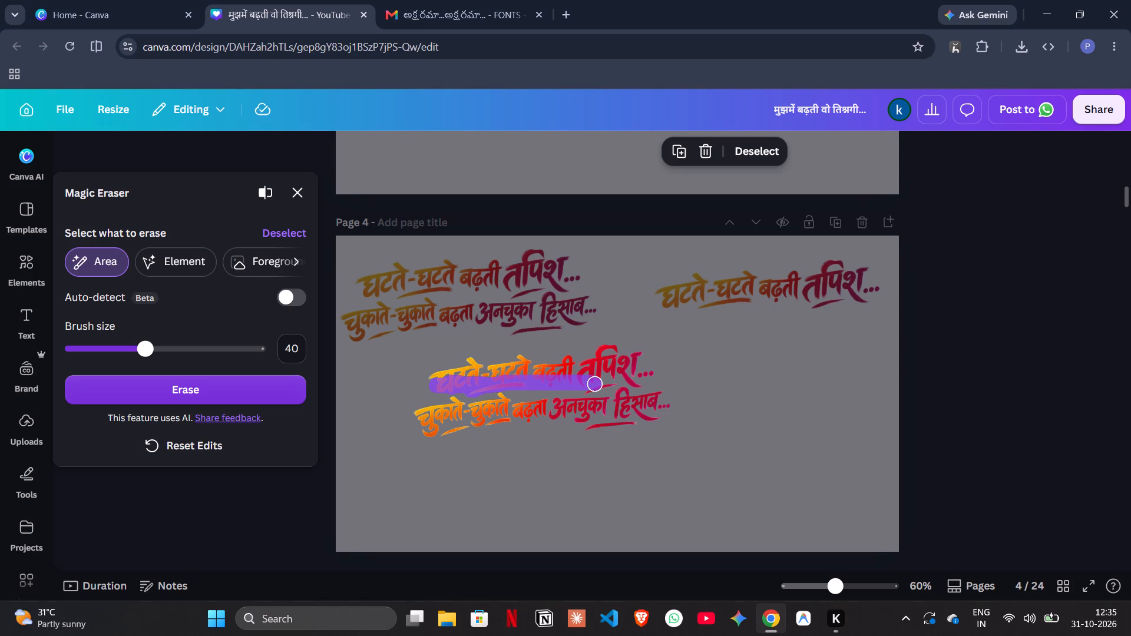
{"action": "left_click_drag", "start_coordinate": [596, 385], "coordinate": [608, 385]}
{"action": "left_click_drag", "start_coordinate": [608, 385], "coordinate": [641, 382]}
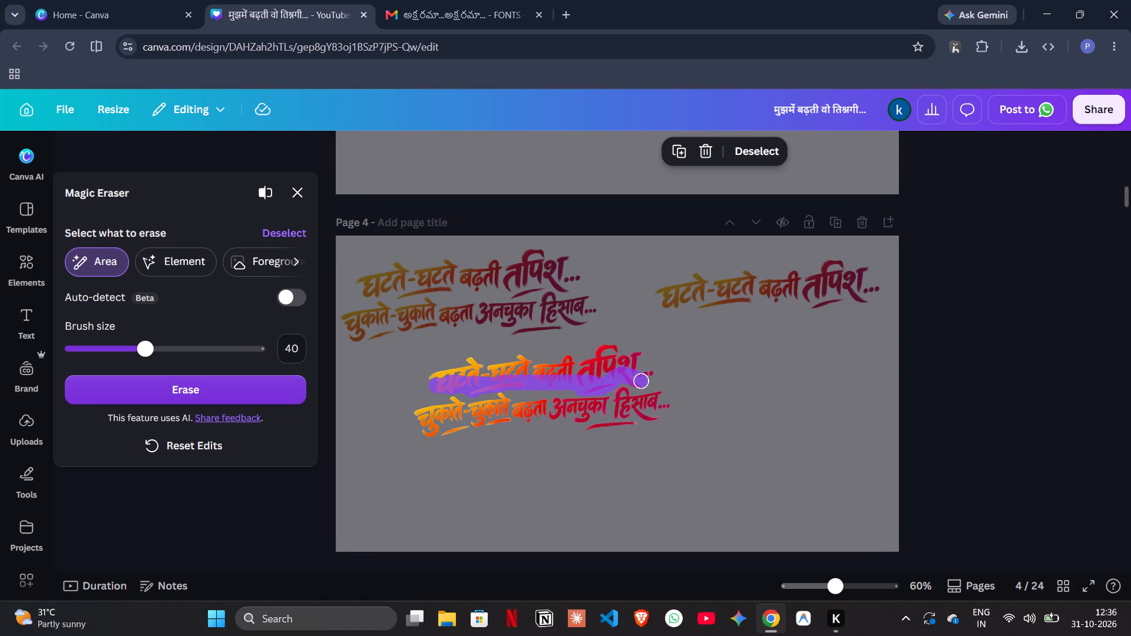
{"action": "left_click_drag", "start_coordinate": [641, 382], "coordinate": [647, 370]}
{"action": "left_click_drag", "start_coordinate": [647, 370], "coordinate": [561, 378]}
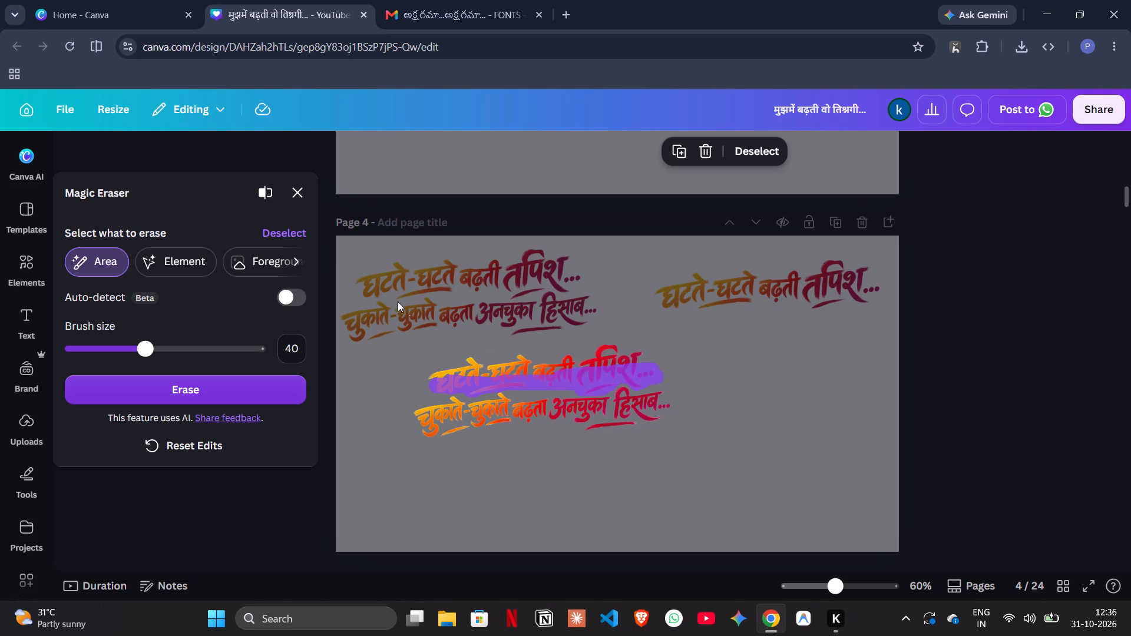
{"action": "left_click", "coordinate": [223, 387]}
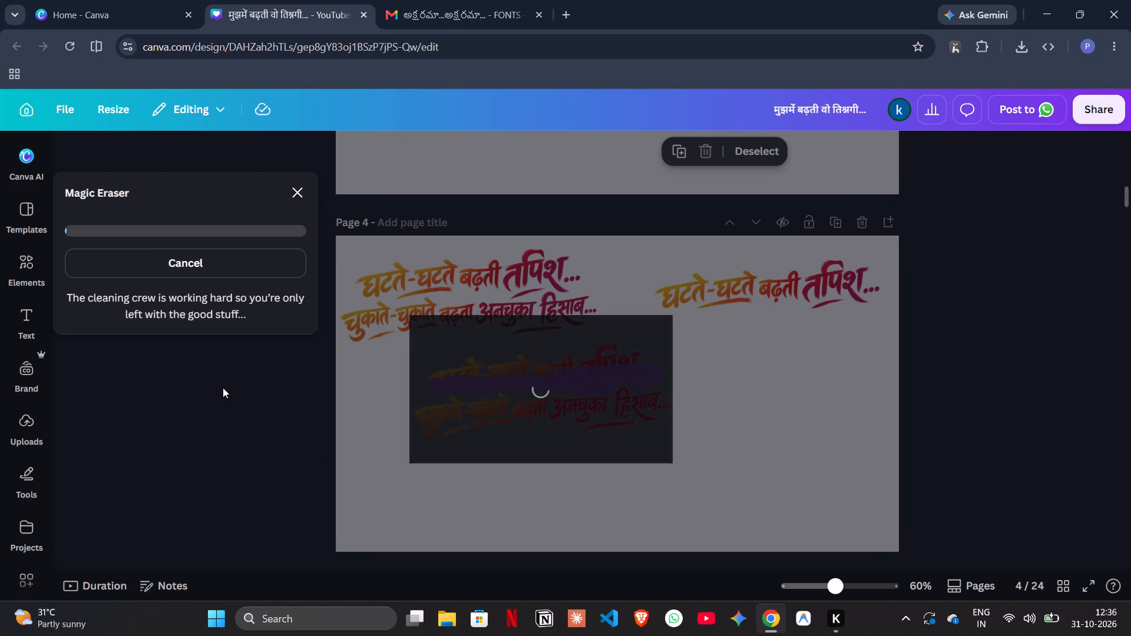
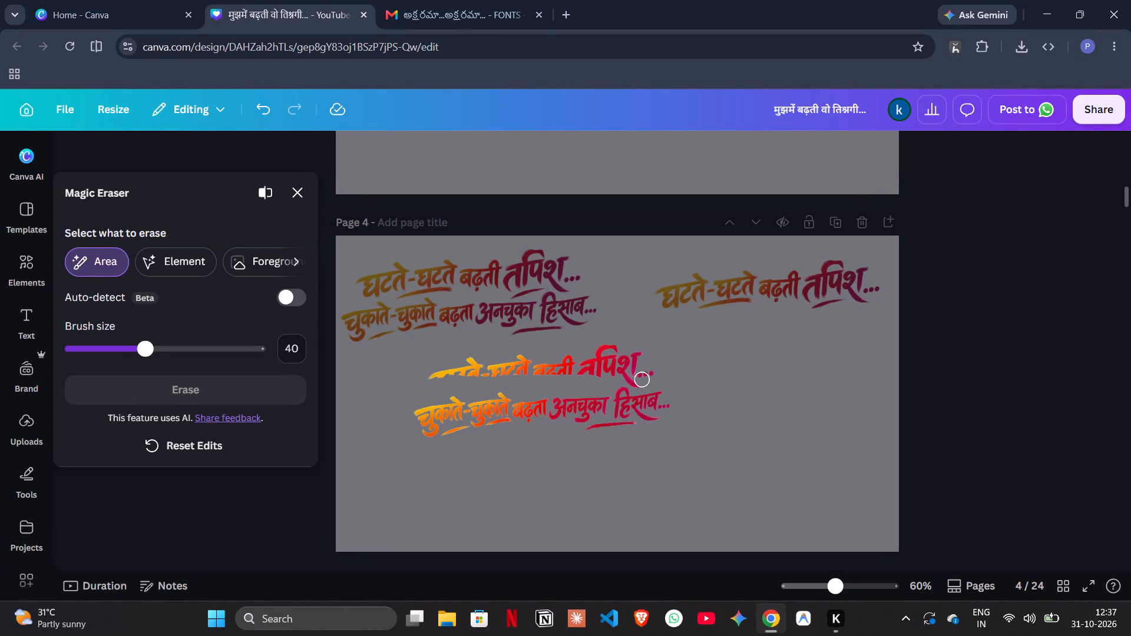
Erase the line-one remnants under "तपिश..." above the "चुकाते-चुकाते बढ़ता अनचुका हिसाब..." piece with Magic Eraser's Area mode at brush size 40.
{"action": "left_click_drag", "start_coordinate": [643, 380], "coordinate": [588, 377]}
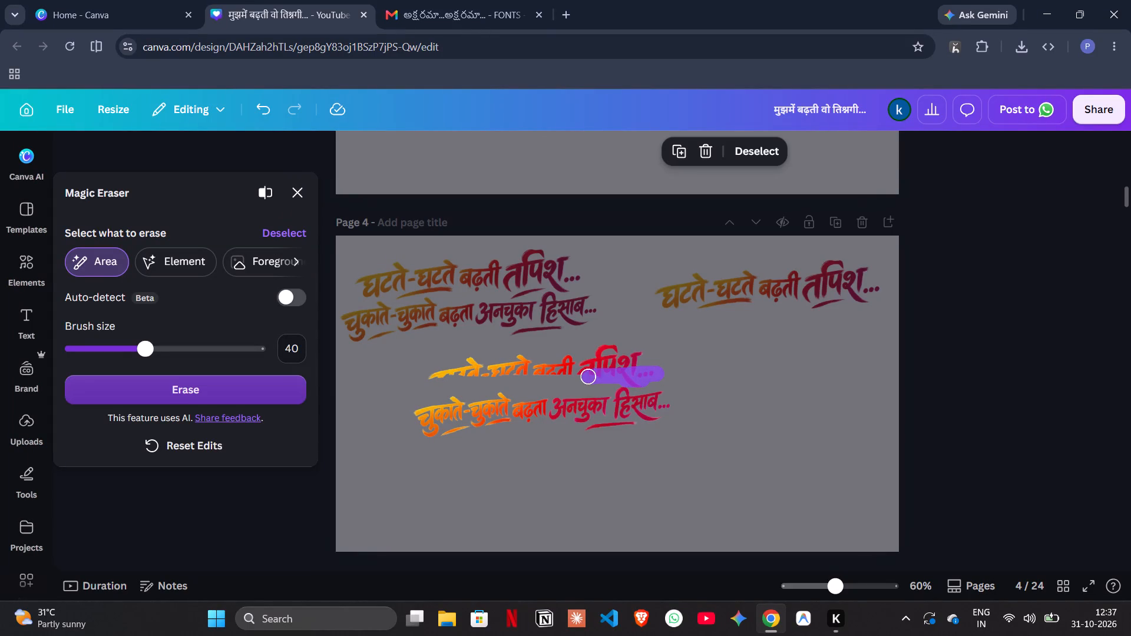
{"action": "left_click", "coordinate": [234, 382]}
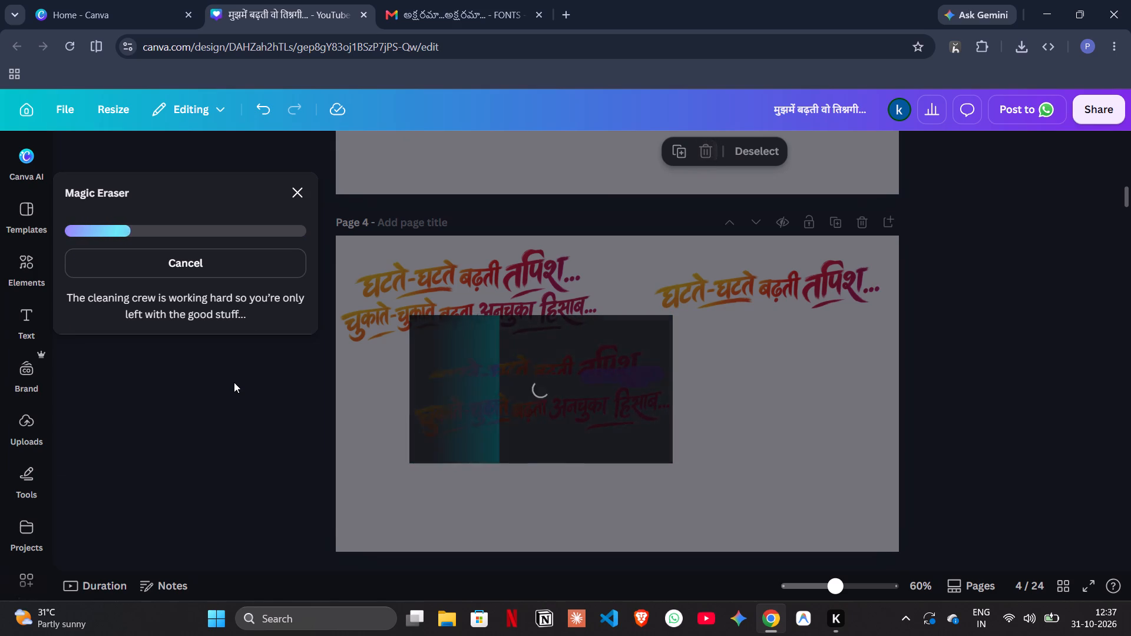
{"action": "left_click", "coordinate": [297, 180]}
{"action": "left_click", "coordinate": [643, 335]}
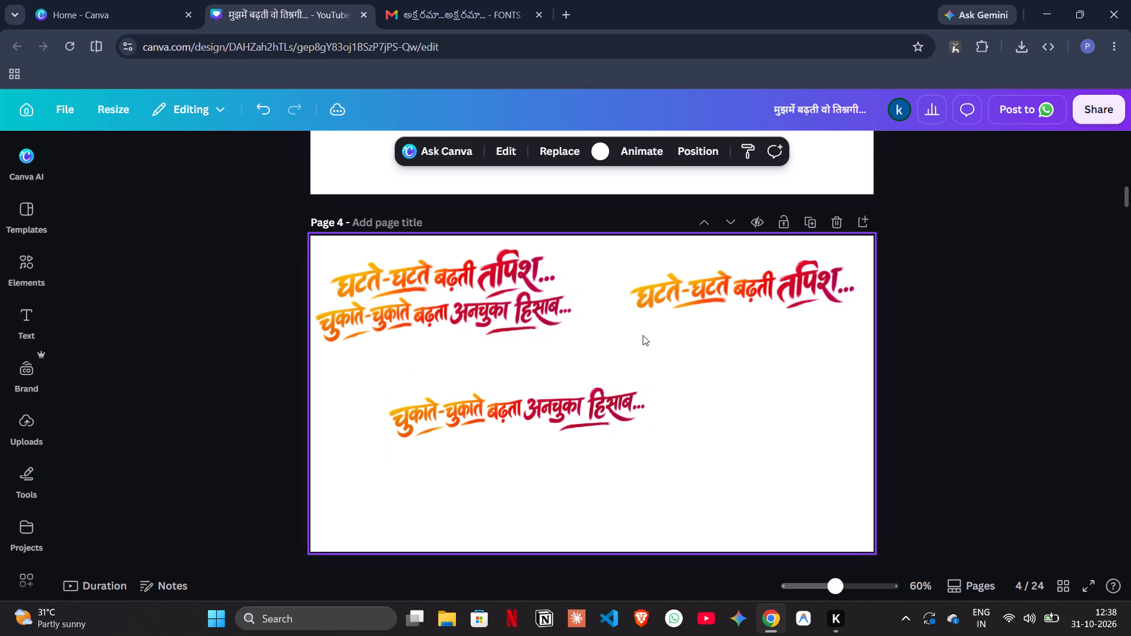
Move the "चुकाते-चुकाते बढ़ता अनचुका हिसाब..." piece beneath page 4's single-line "घटते-घटते बढ़ती तपिश..." piece and crop the empty space below its lettering.
{"action": "left_click_drag", "start_coordinate": [564, 416], "coordinate": [780, 356]}
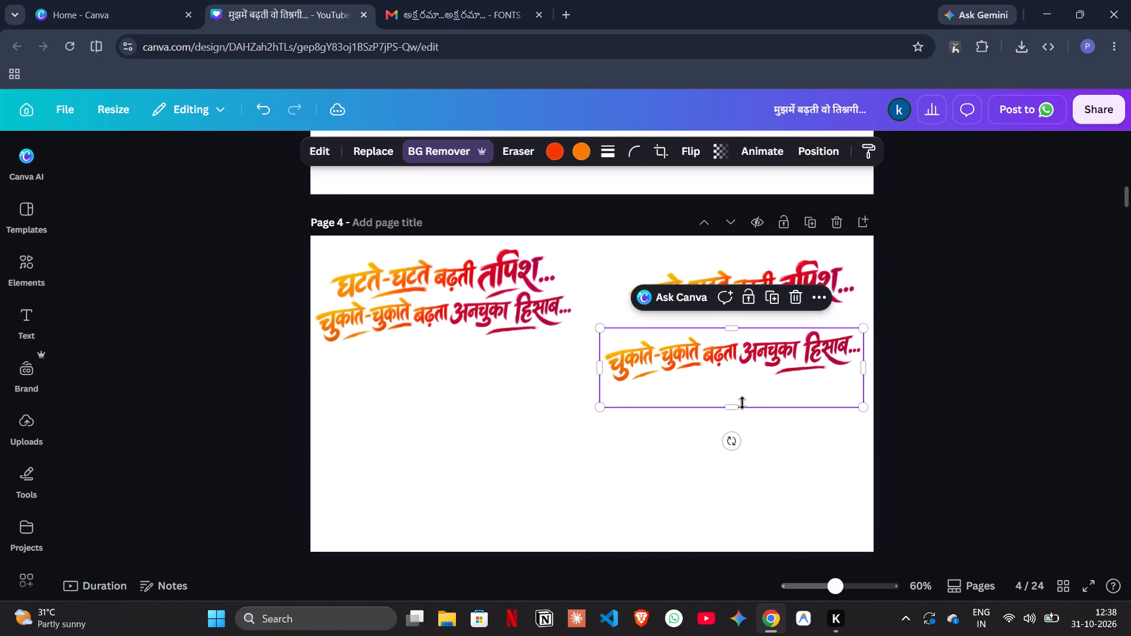
{"action": "left_click_drag", "start_coordinate": [733, 407], "coordinate": [735, 388]}
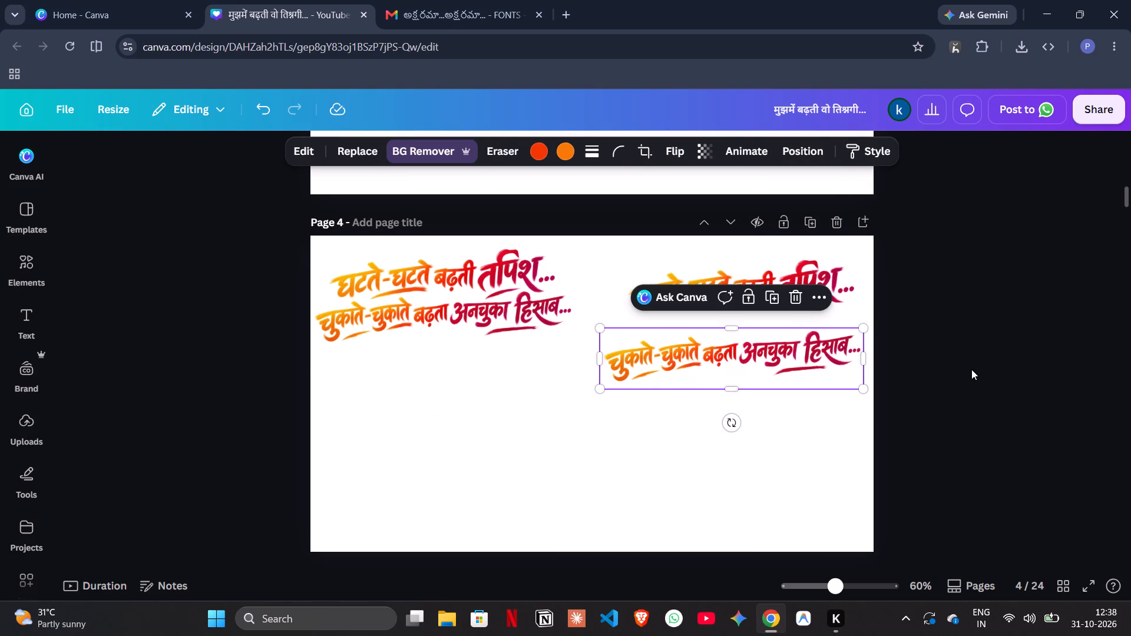
{"action": "left_click", "coordinate": [971, 369]}
Move both single-line Hindi pieces together to page 4's lower centre, below the original two-line lettering.
{"action": "scroll", "coordinate": [971, 369], "scroll_direction": "up", "scroll_amount": 1}
{"action": "left_click_drag", "start_coordinate": [970, 370], "coordinate": [778, 332]}
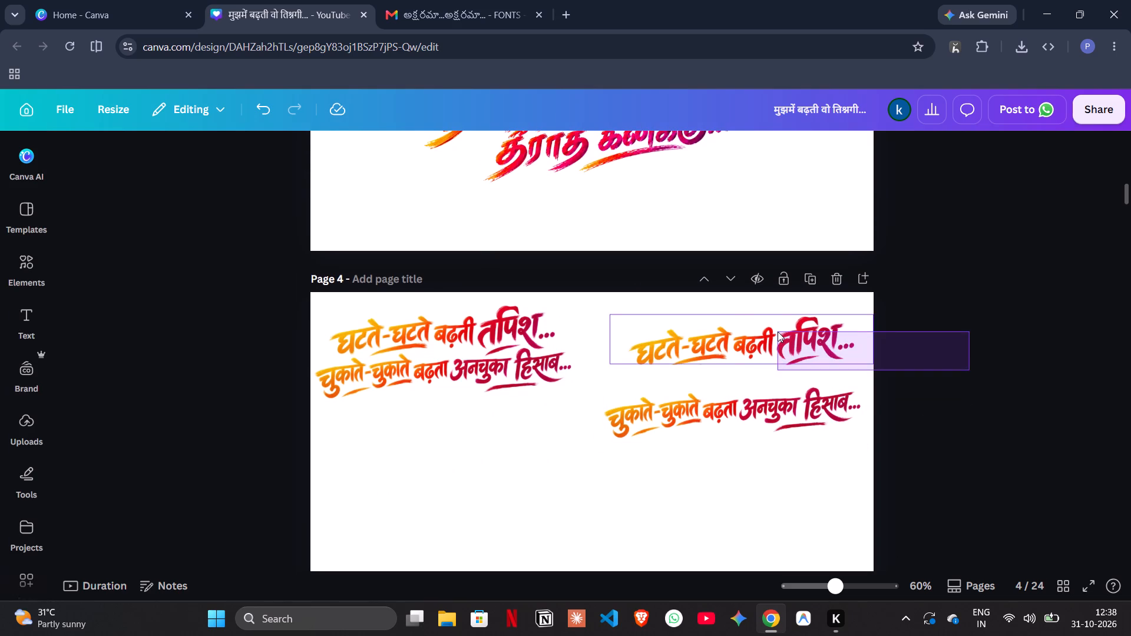
{"action": "left_click", "coordinate": [897, 395]}
{"action": "left_click_drag", "start_coordinate": [907, 413], "coordinate": [747, 340]}
{"action": "left_click_drag", "start_coordinate": [747, 340], "coordinate": [579, 468]}
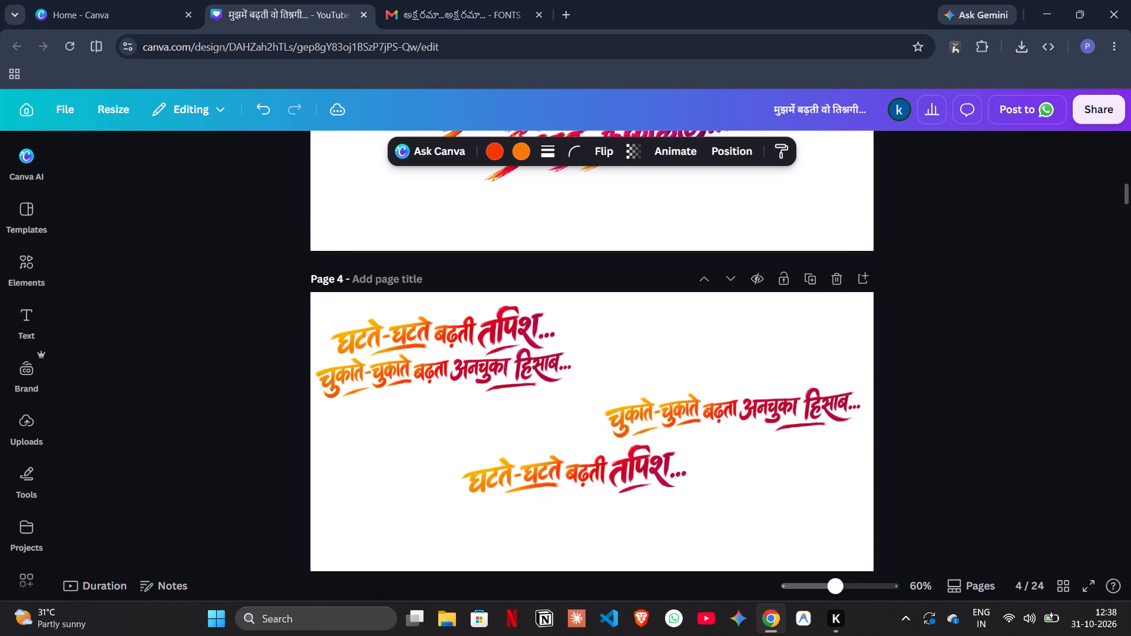
{"action": "left_click_drag", "start_coordinate": [579, 468], "coordinate": [576, 469]}
{"action": "left_click", "coordinate": [783, 432]}
Look through the design's pages, from the Tamil lettering on page 3 through the Telugu pages to the Hindi thumbnail on page 19.
{"action": "scroll", "coordinate": [783, 432], "scroll_direction": "down", "scroll_amount": 2}
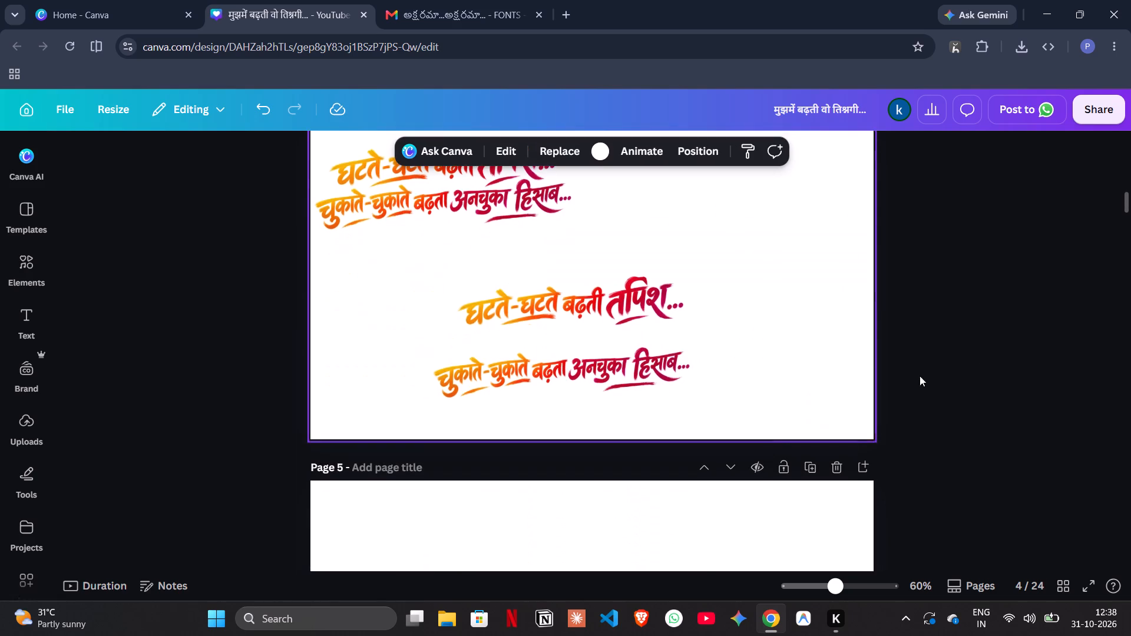
{"action": "scroll", "coordinate": [1023, 339], "scroll_direction": "up", "scroll_amount": 6}
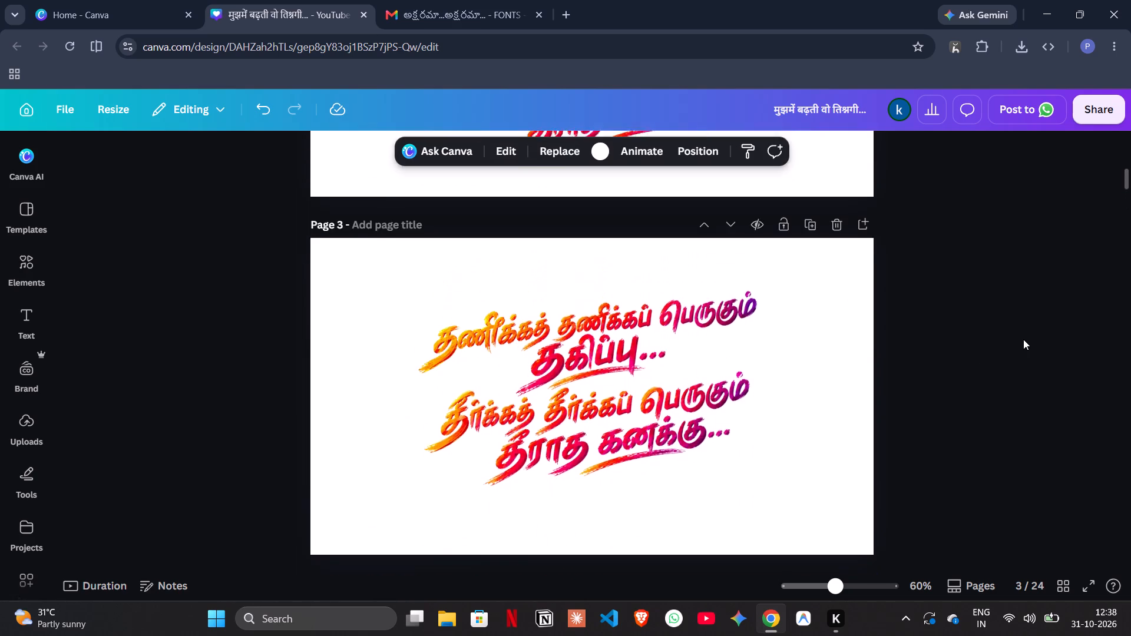
{"action": "scroll", "coordinate": [1023, 339], "scroll_direction": "up", "scroll_amount": 1}
{"action": "scroll", "coordinate": [1023, 339], "scroll_direction": "down", "scroll_amount": 8}
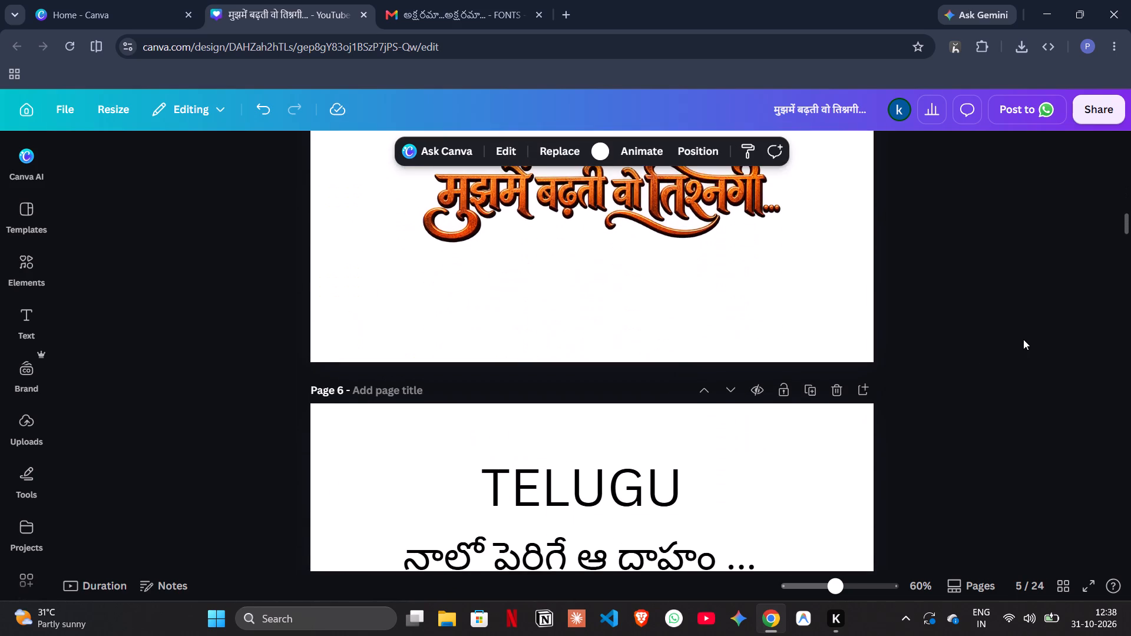
{"action": "scroll", "coordinate": [1023, 339], "scroll_direction": "down", "scroll_amount": 4}
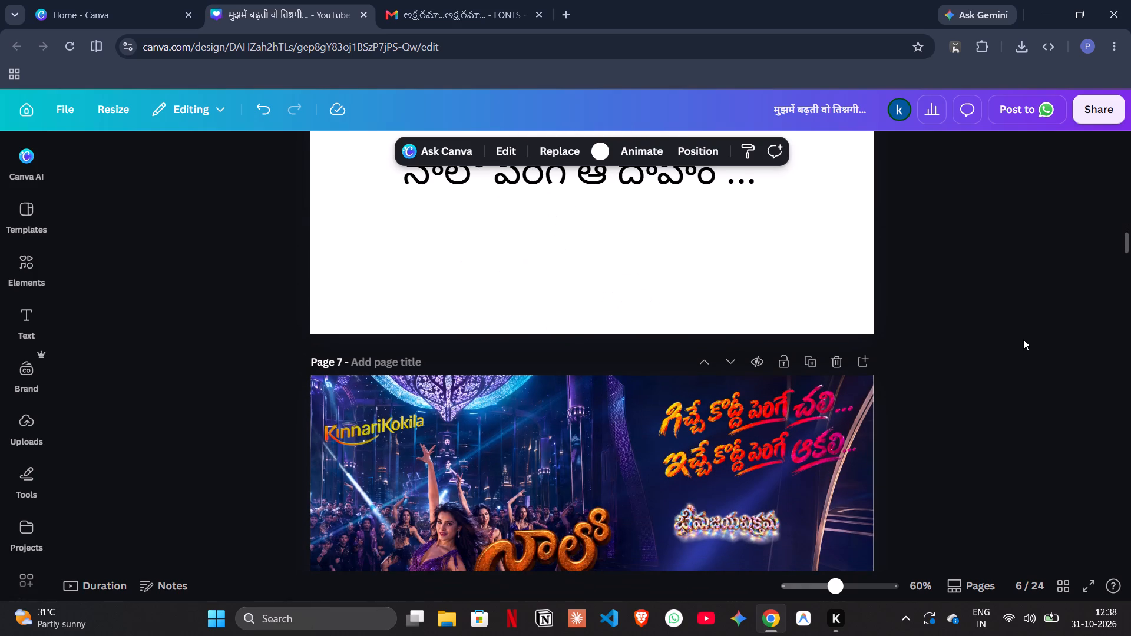
{"action": "scroll", "coordinate": [1023, 339], "scroll_direction": "down", "scroll_amount": 8}
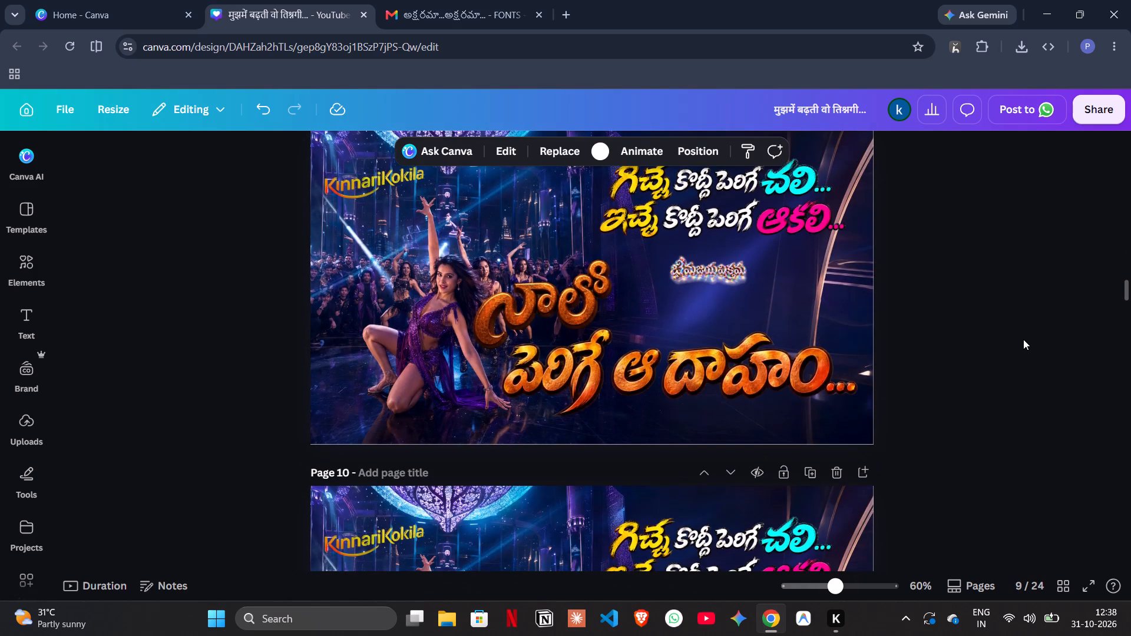
{"action": "scroll", "coordinate": [1023, 339], "scroll_direction": "down", "scroll_amount": 6}
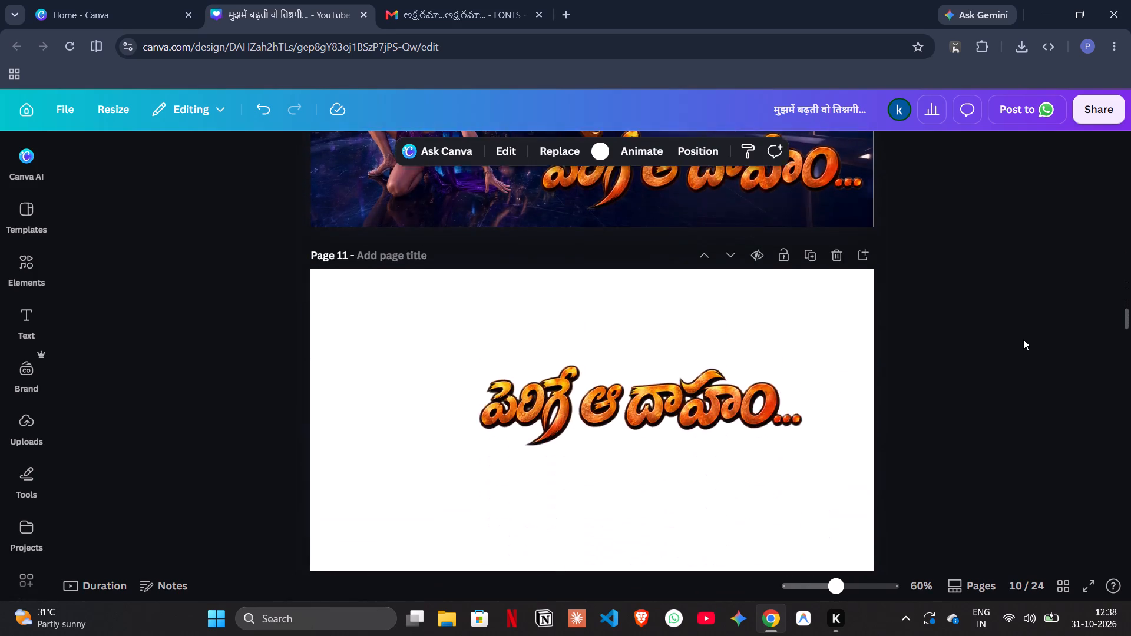
{"action": "scroll", "coordinate": [1023, 339], "scroll_direction": "down", "scroll_amount": 6}
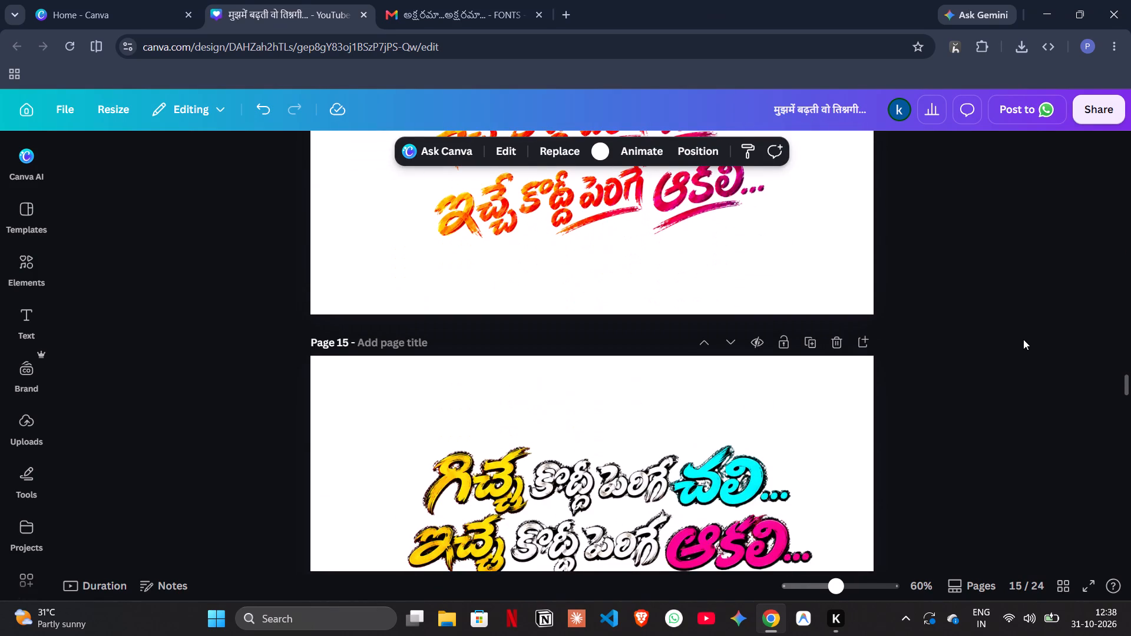
{"action": "scroll", "coordinate": [1023, 339], "scroll_direction": "down", "scroll_amount": 10}
{"action": "scroll", "coordinate": [1023, 339], "scroll_direction": "up", "scroll_amount": 3}
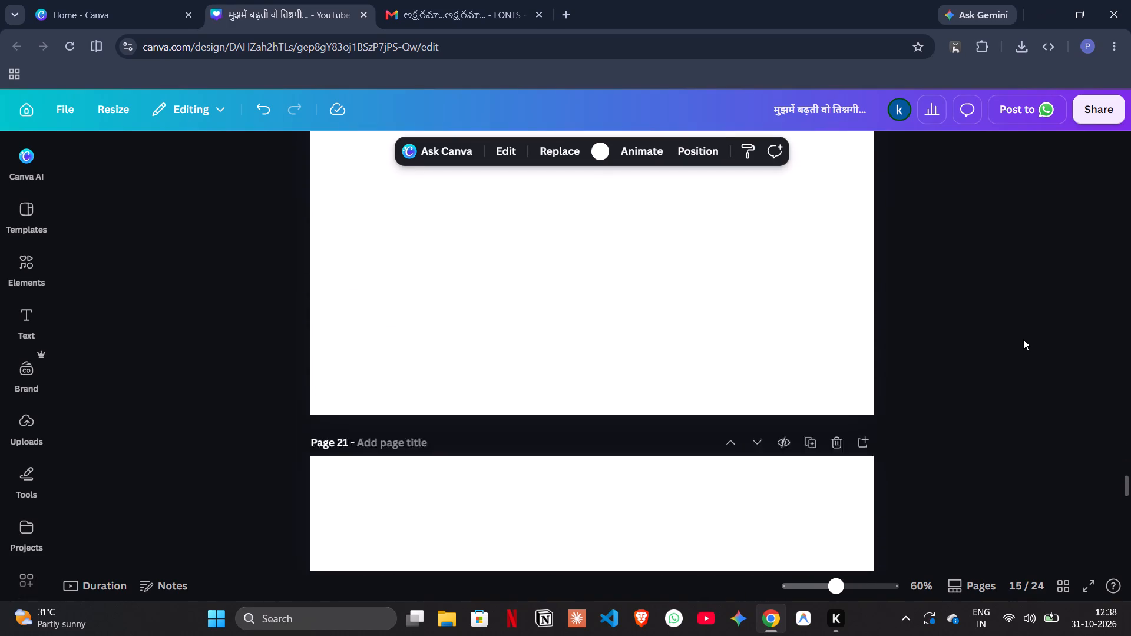
{"action": "scroll", "coordinate": [1023, 339], "scroll_direction": "up", "scroll_amount": 5}
{"action": "scroll", "coordinate": [1023, 339], "scroll_direction": "down", "scroll_amount": 2}
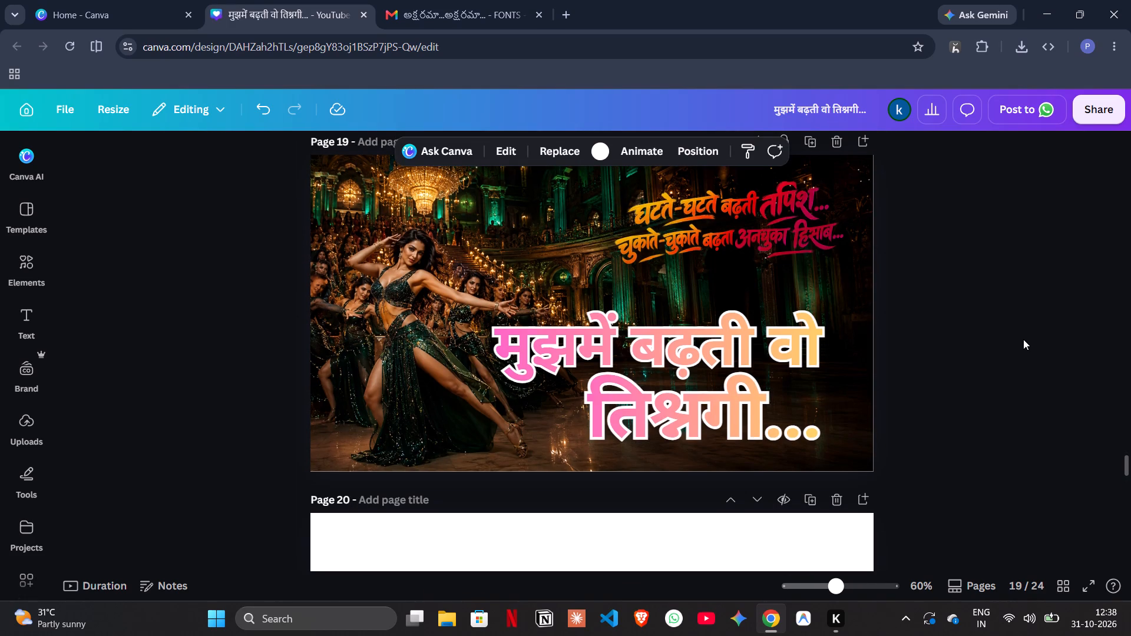